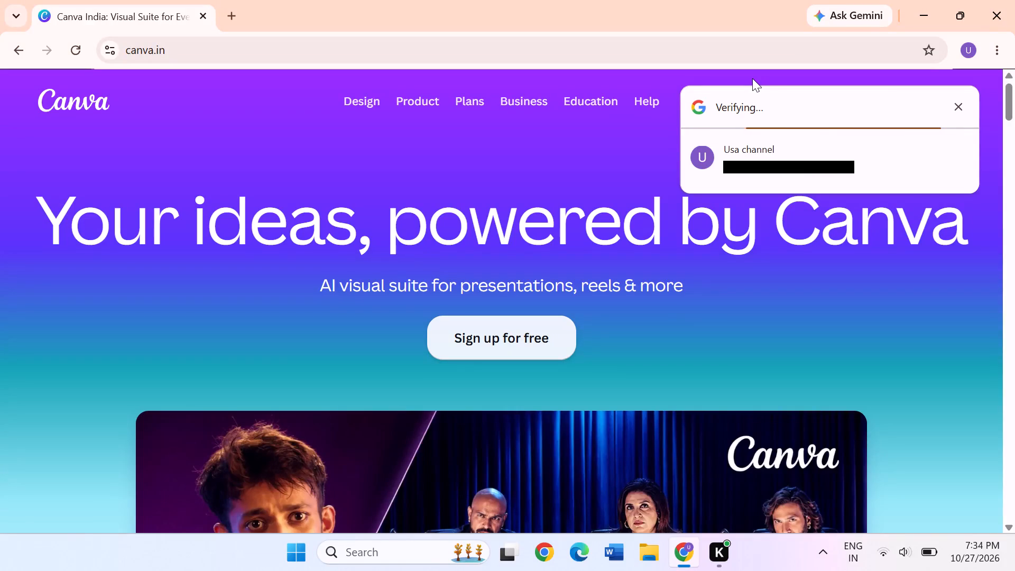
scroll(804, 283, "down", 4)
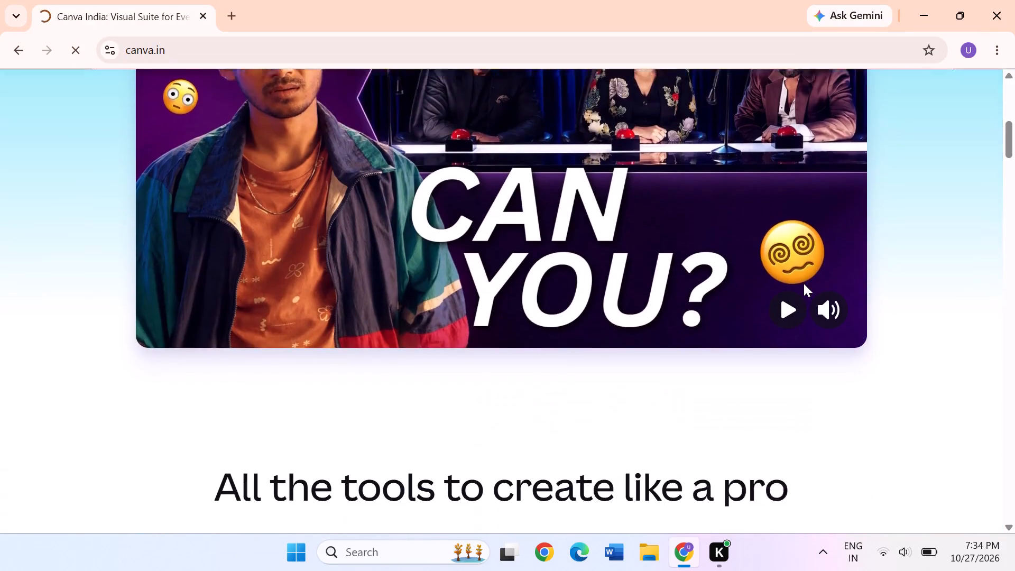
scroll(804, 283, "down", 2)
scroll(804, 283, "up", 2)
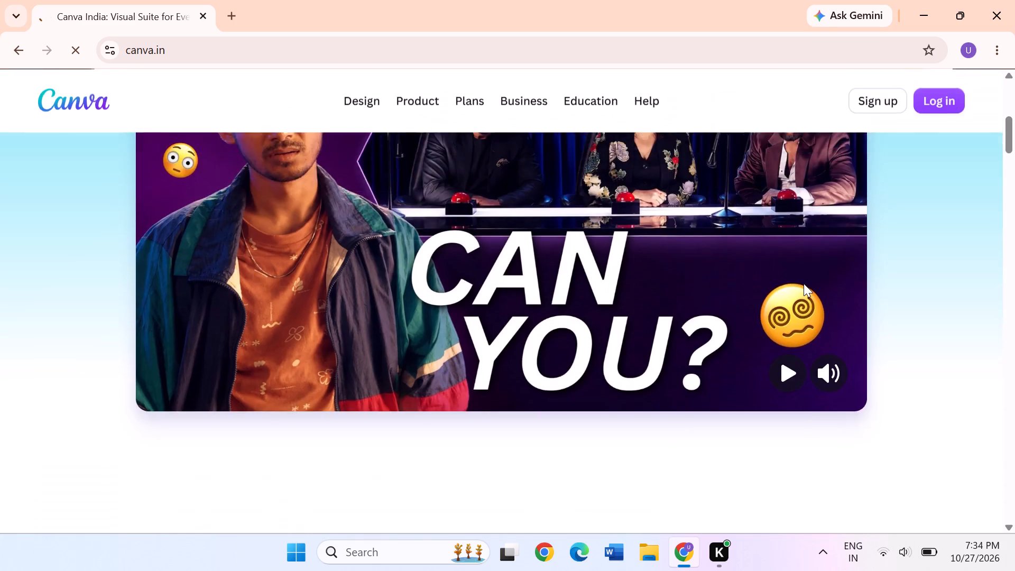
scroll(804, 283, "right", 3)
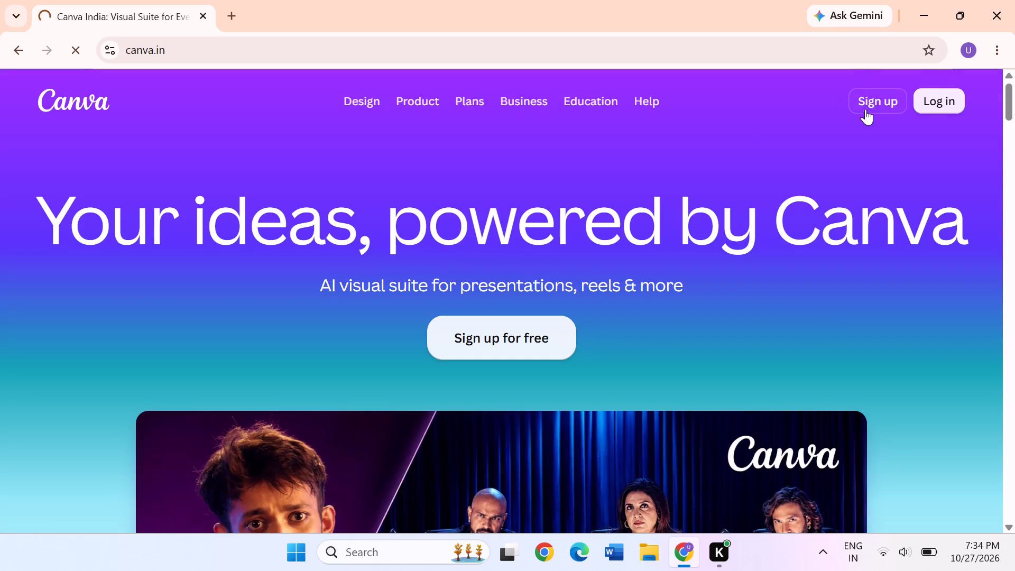
Start the Canva sign-up from the landing page.
left_click(876, 101)
scroll(734, 222, "down", 3)
scroll(734, 222, "up", 2)
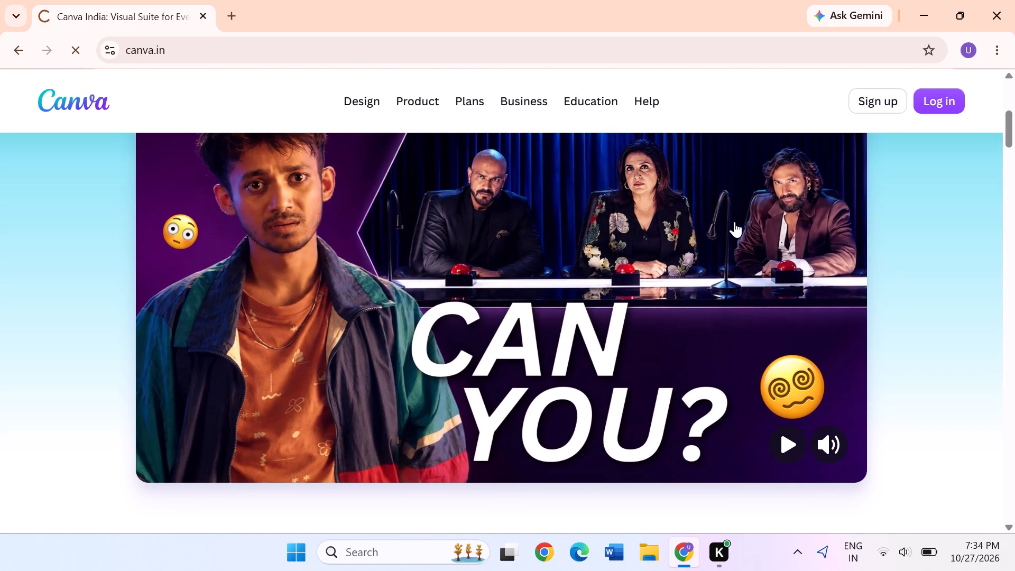
scroll(734, 222, "up", 1)
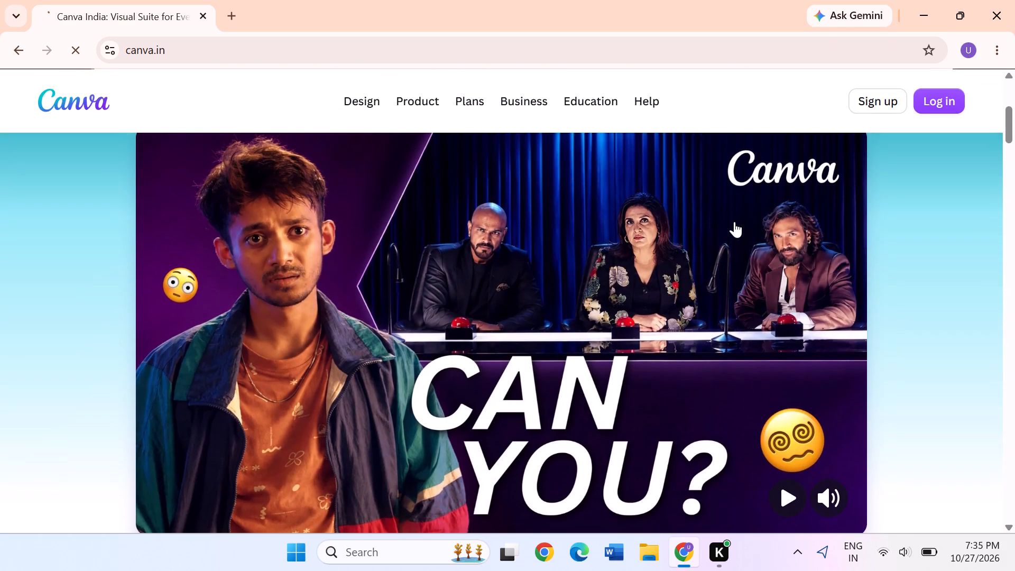
left_click(871, 93)
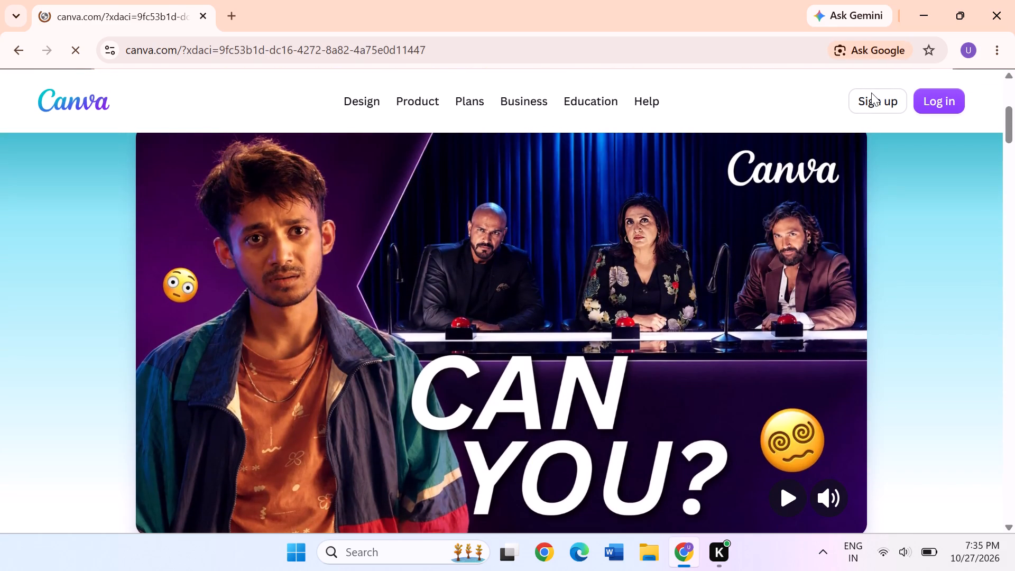
left_click(876, 100)
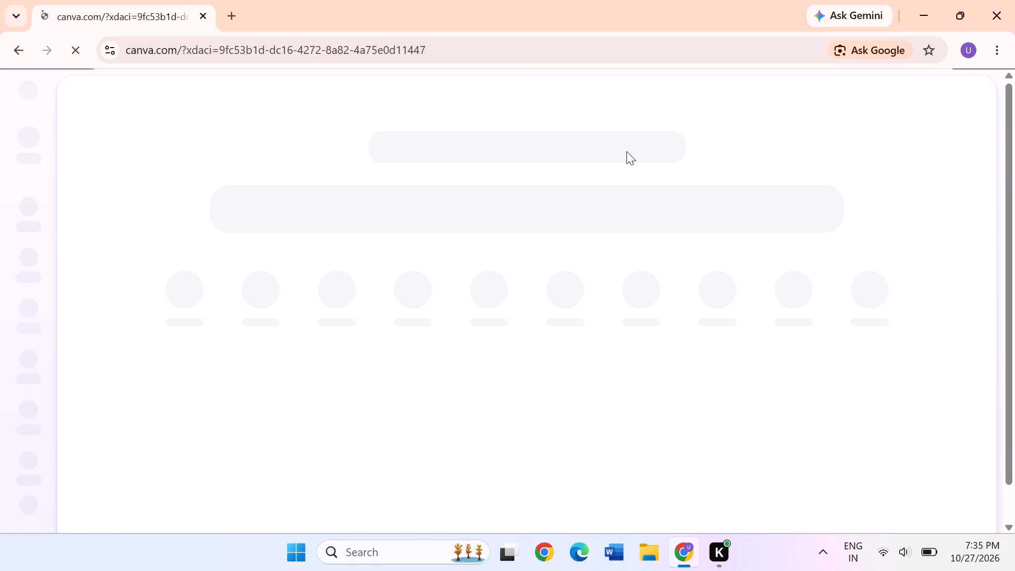
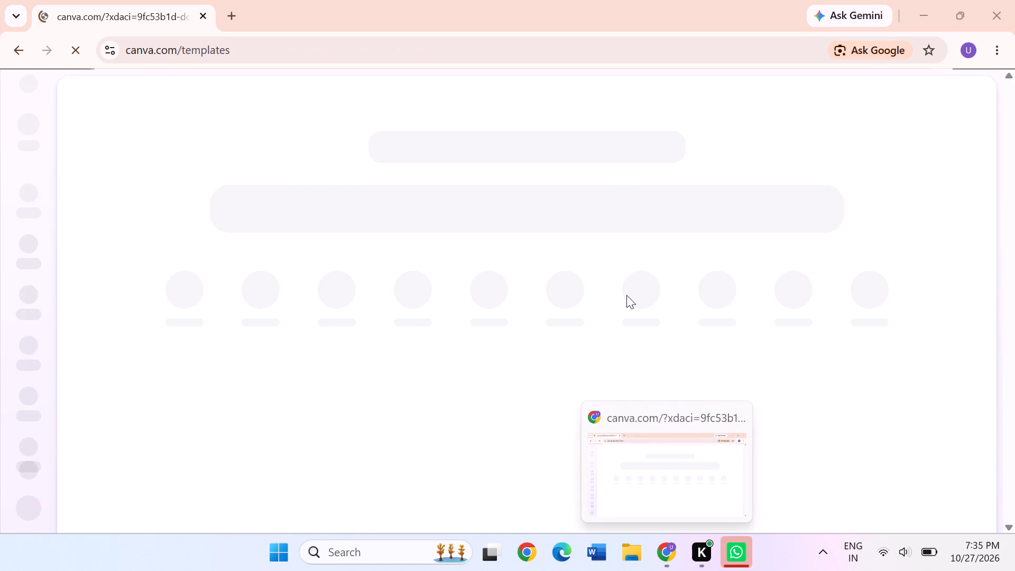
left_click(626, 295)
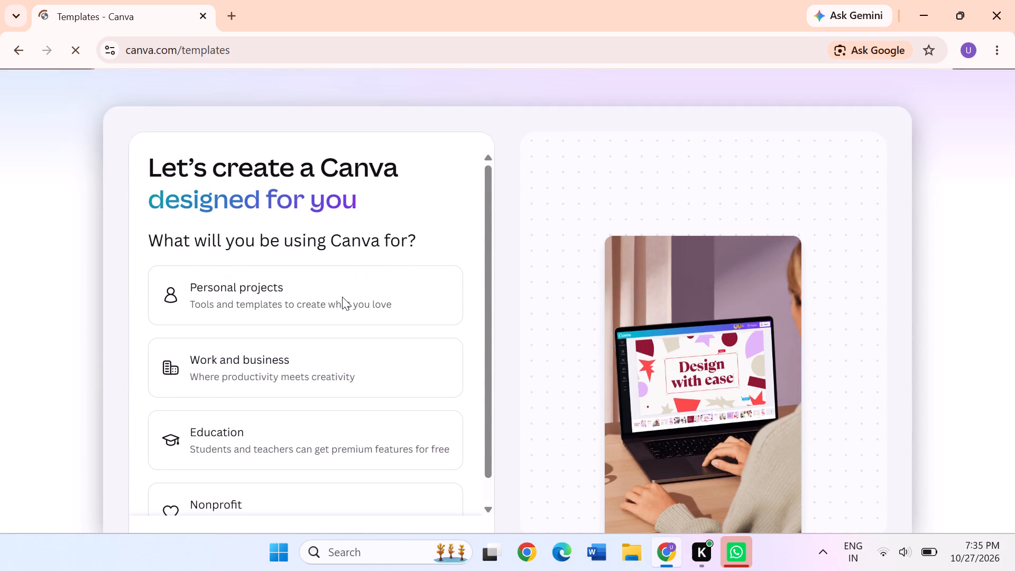
Complete the Canva onboarding by choosing Personal projects as the use and accepting the default AI content setting.
left_click(342, 299)
scroll(342, 299, "down", 2)
scroll(406, 426, "down", 3)
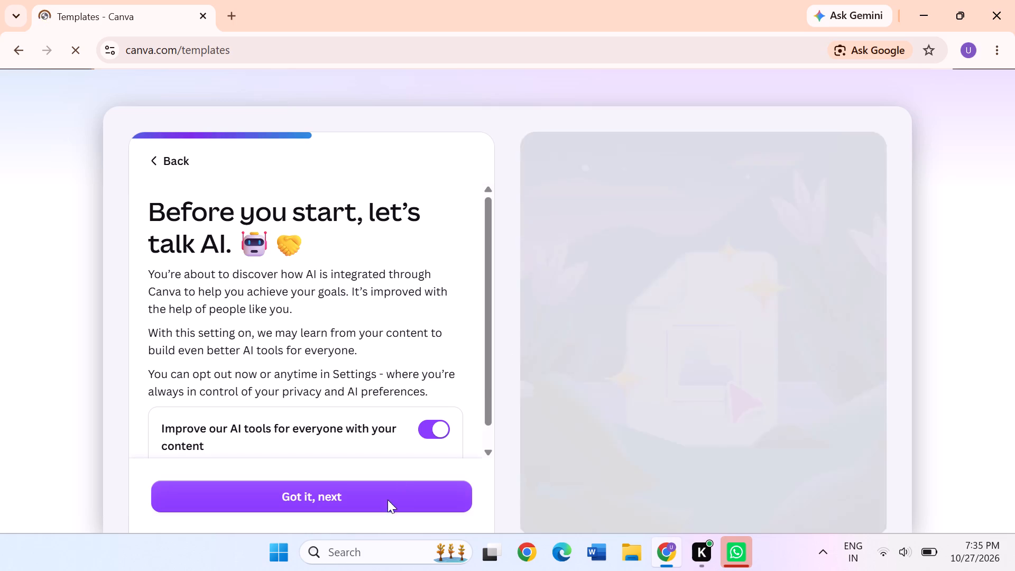
left_click(398, 495)
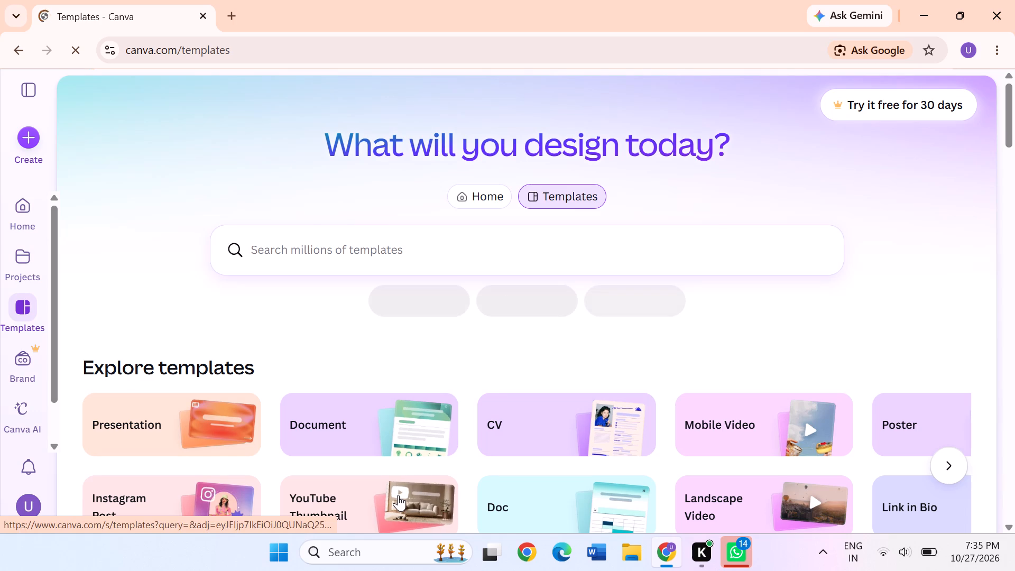
Look through the template categories under Explore templates for a suitable design type.
scroll(556, 282, "down", 1)
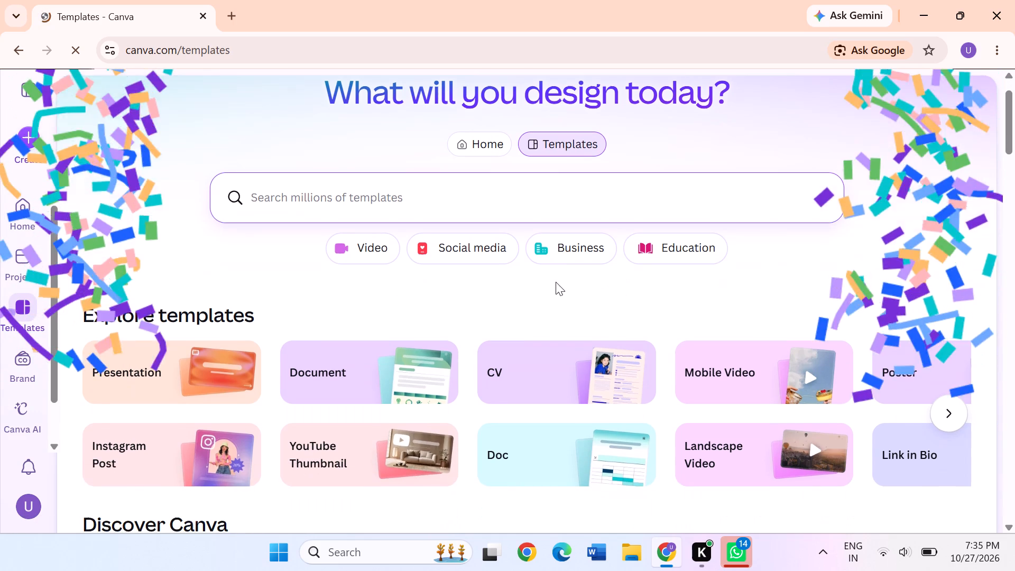
scroll(556, 282, "down", 1)
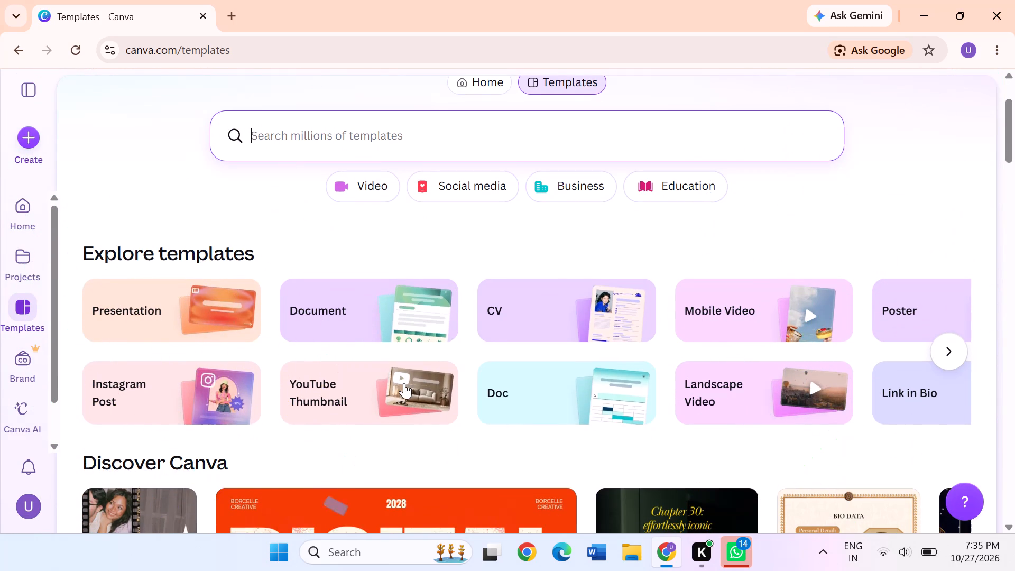
scroll(739, 310, "left", 5)
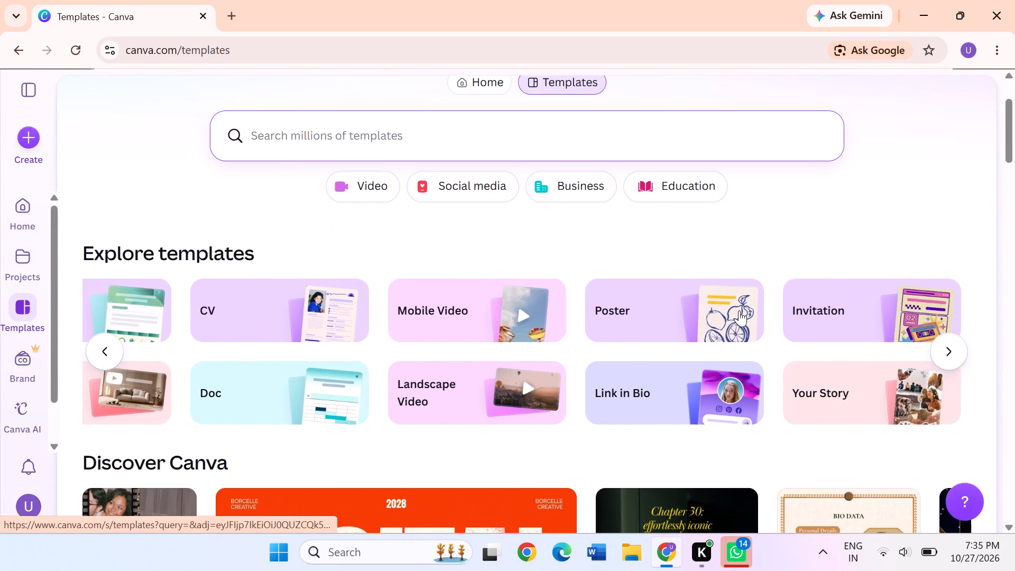
scroll(739, 310, "left", 4)
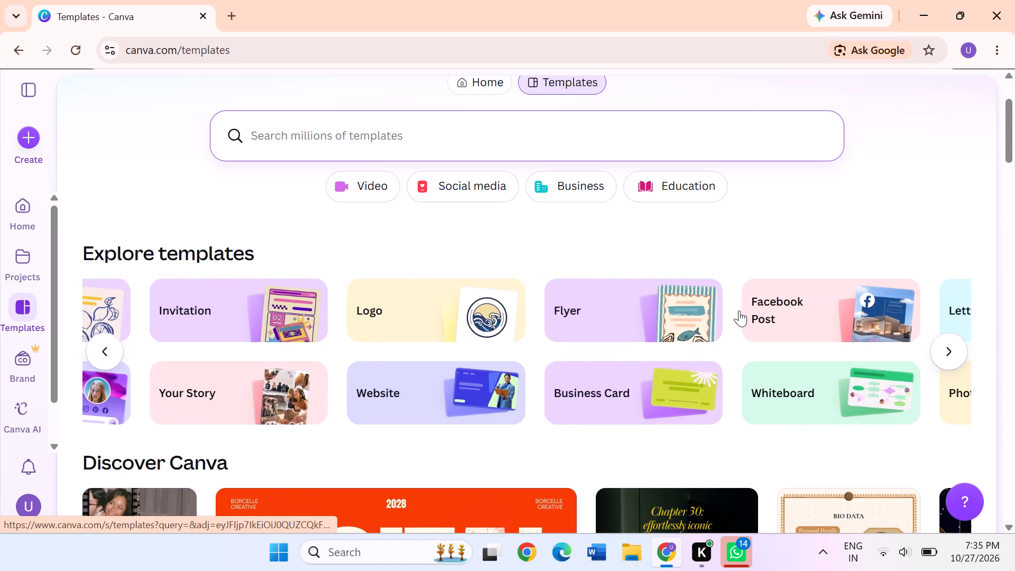
scroll(739, 310, "left", 5)
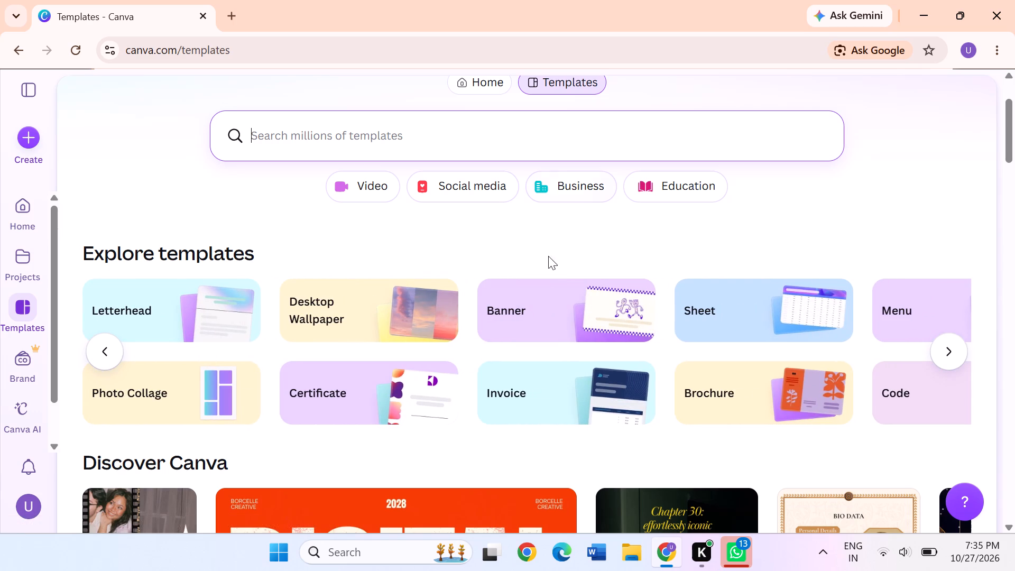
Search the Canva templates for "youtube banner".
left_click(651, 132)
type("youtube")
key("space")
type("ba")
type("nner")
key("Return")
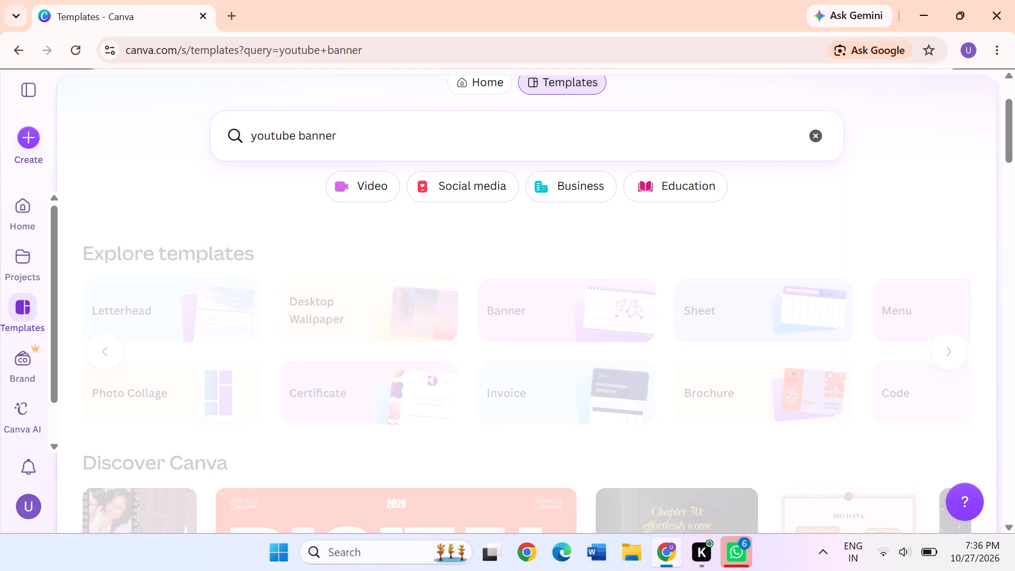
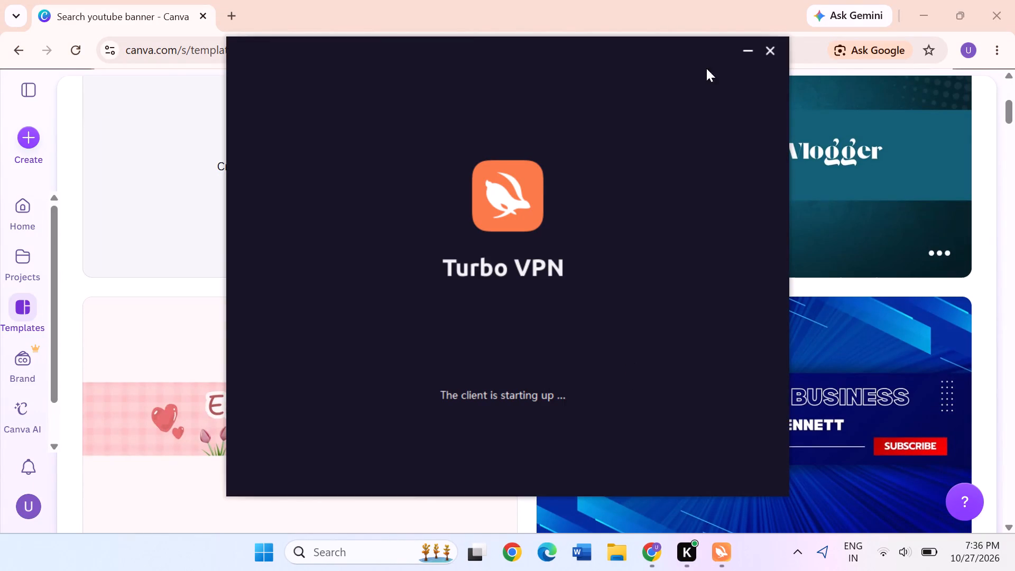
Browse the YouTube banner templates and compare their layouts to find a suitable design.
scroll(690, 282, "down", 2)
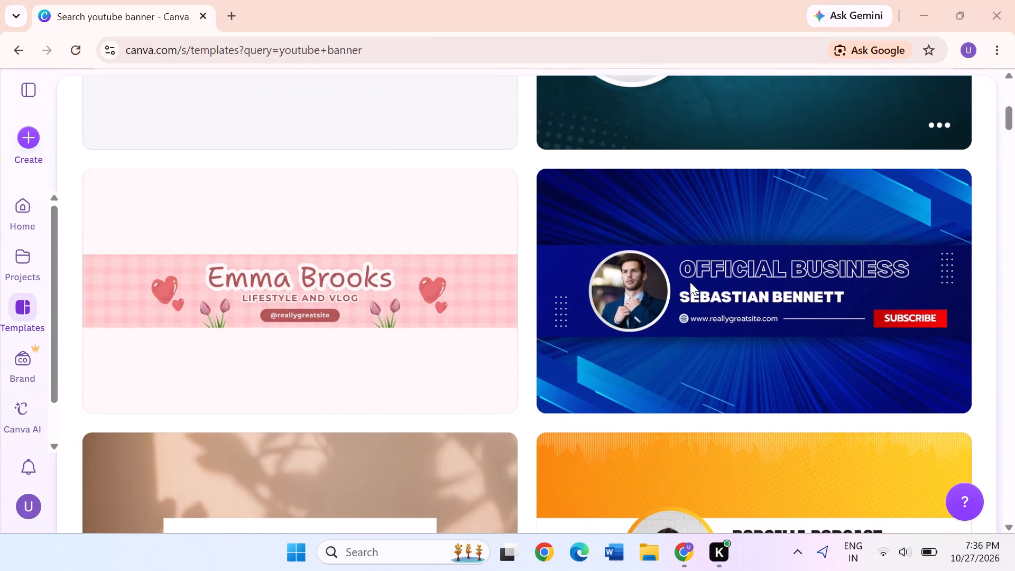
scroll(690, 282, "down", 3)
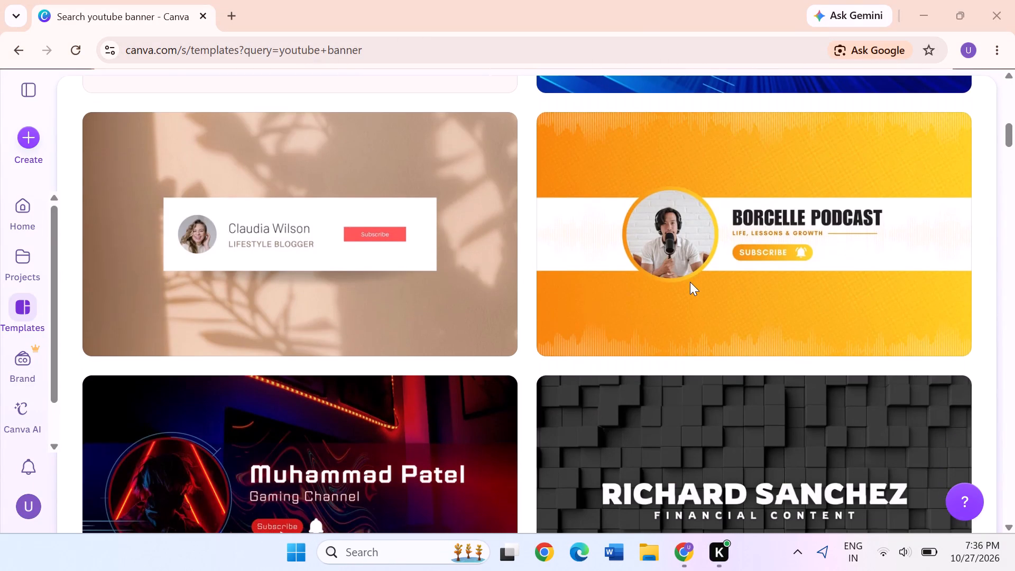
scroll(690, 282, "down", 1)
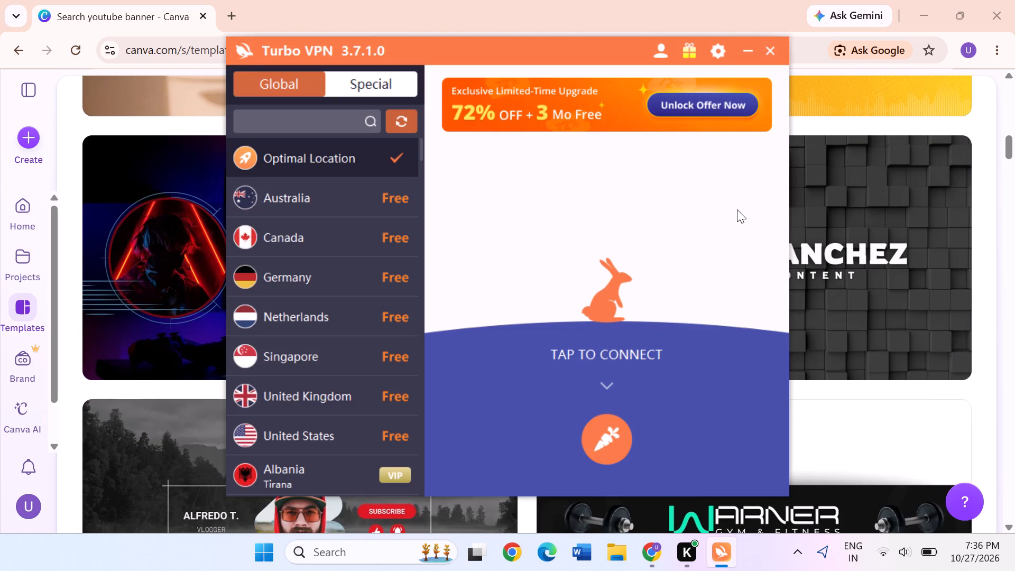
scroll(677, 213, "down", 3)
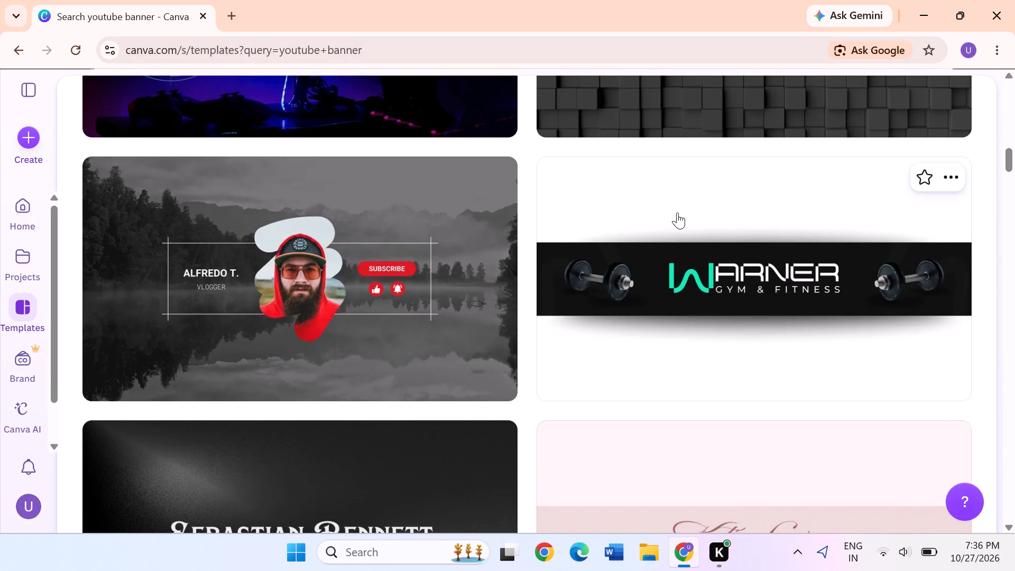
scroll(677, 213, "down", 1)
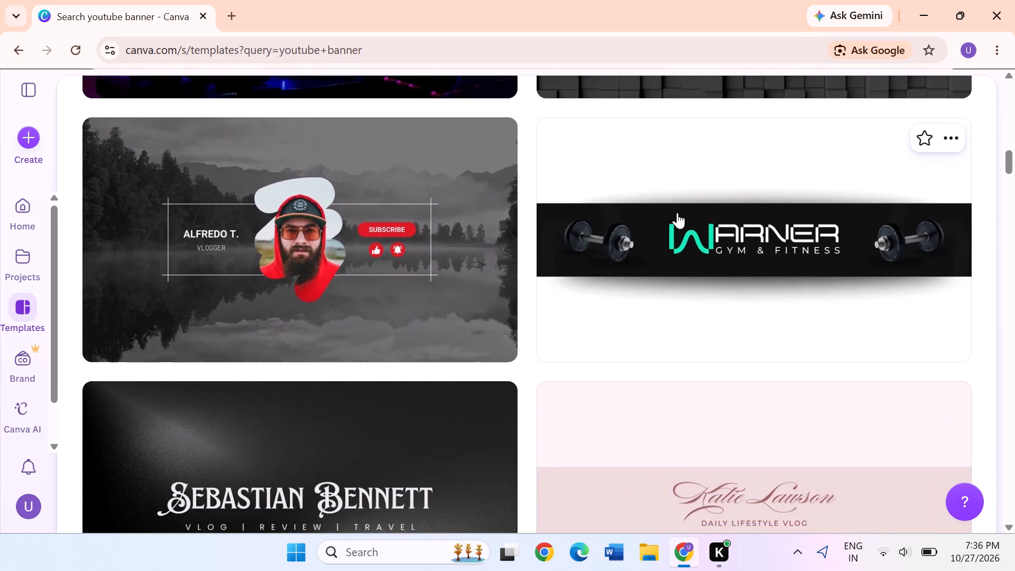
scroll(677, 213, "down", 4)
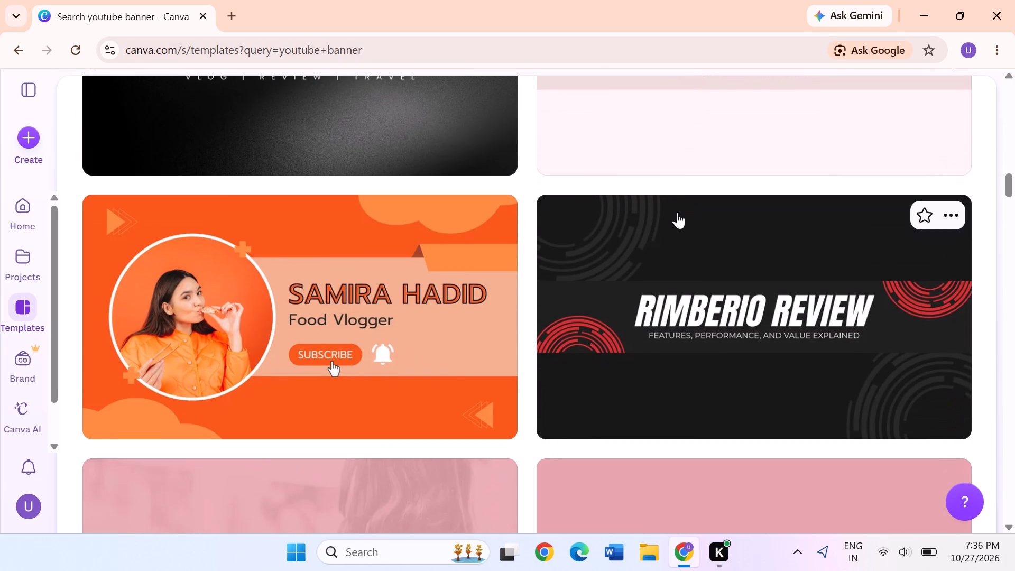
scroll(677, 213, "down", 2)
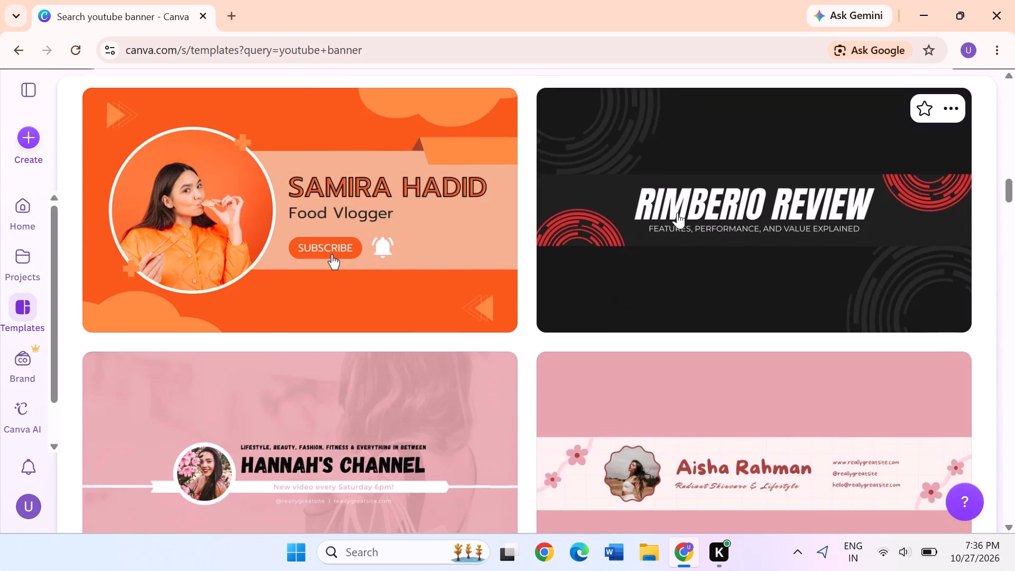
scroll(677, 213, "down", 2)
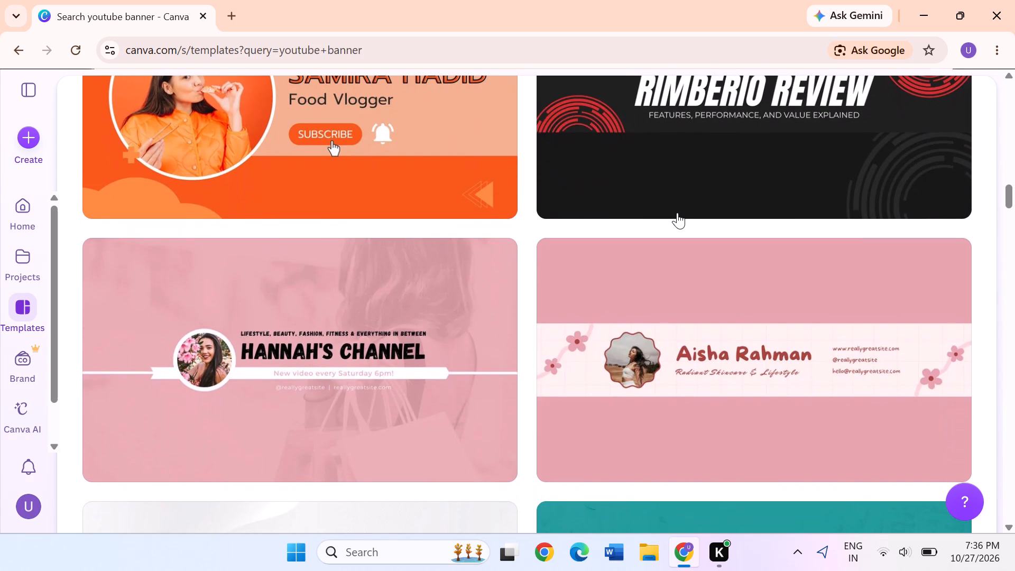
scroll(677, 213, "down", 1)
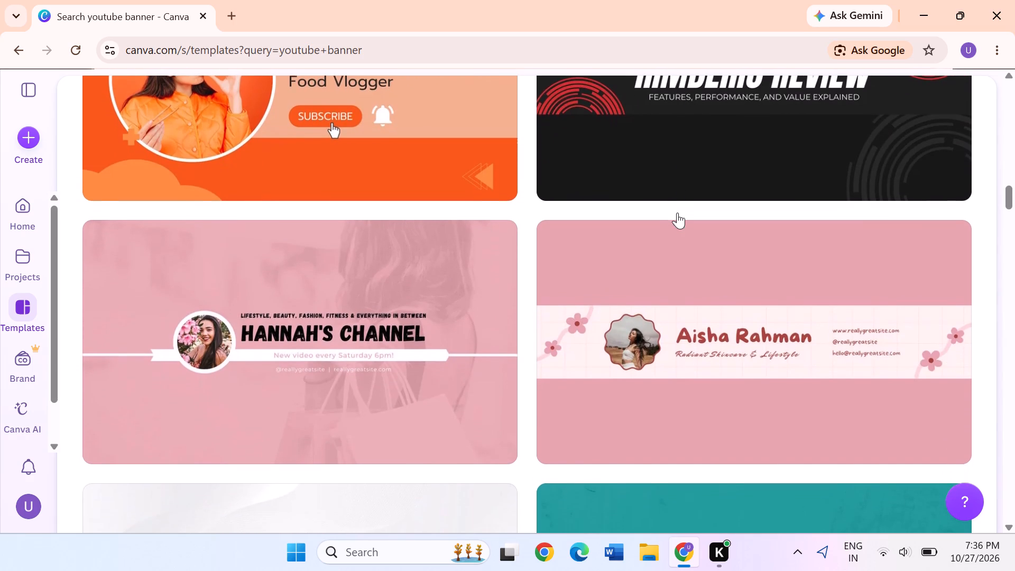
scroll(677, 213, "down", 3)
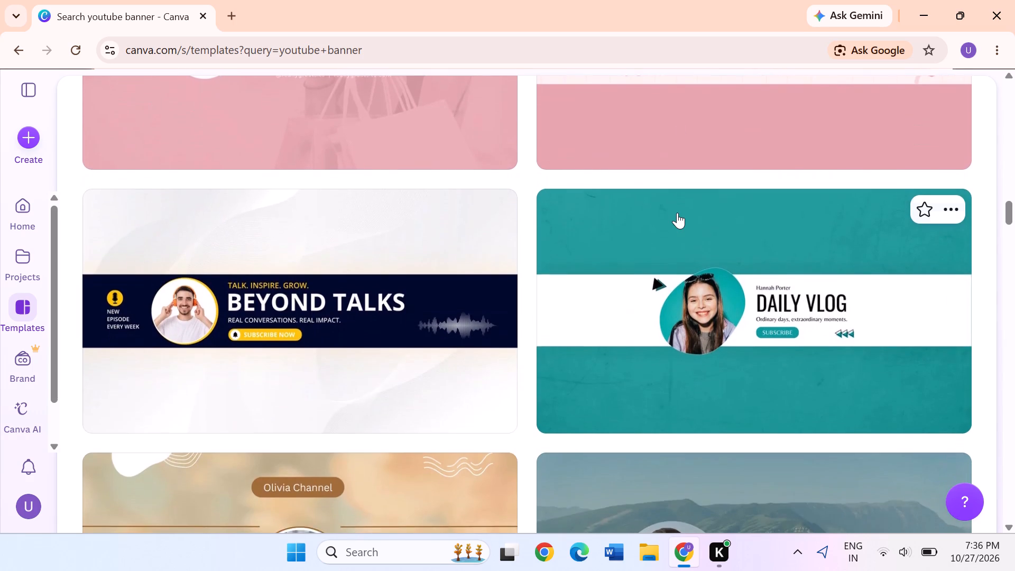
scroll(677, 213, "down", 1)
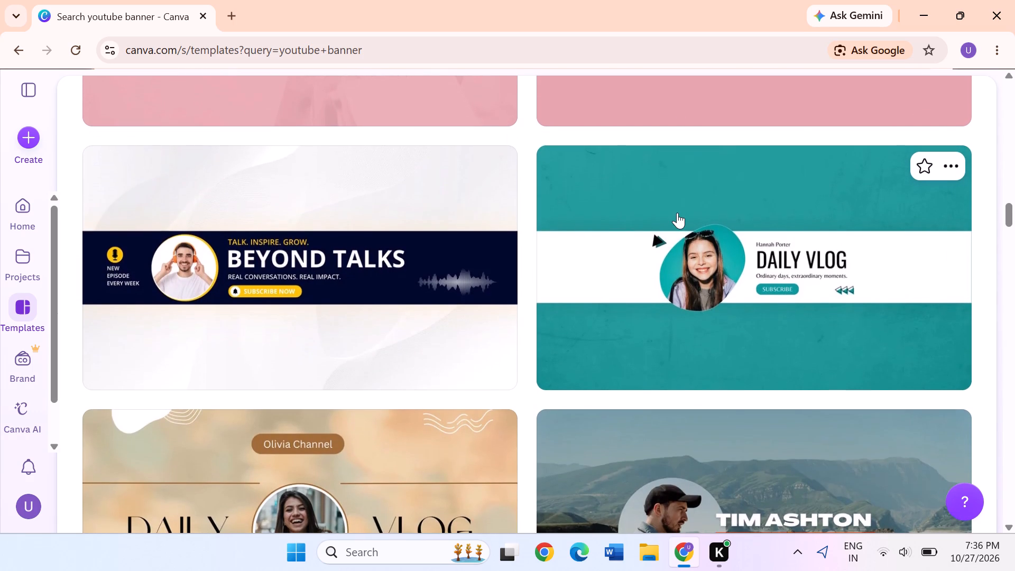
scroll(677, 213, "down", 1)
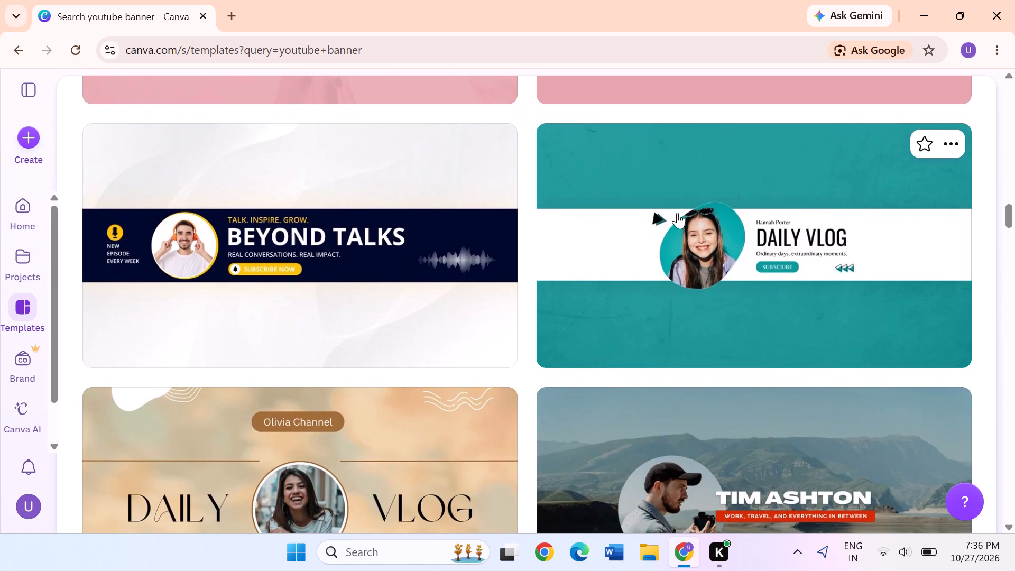
scroll(677, 213, "down", 2)
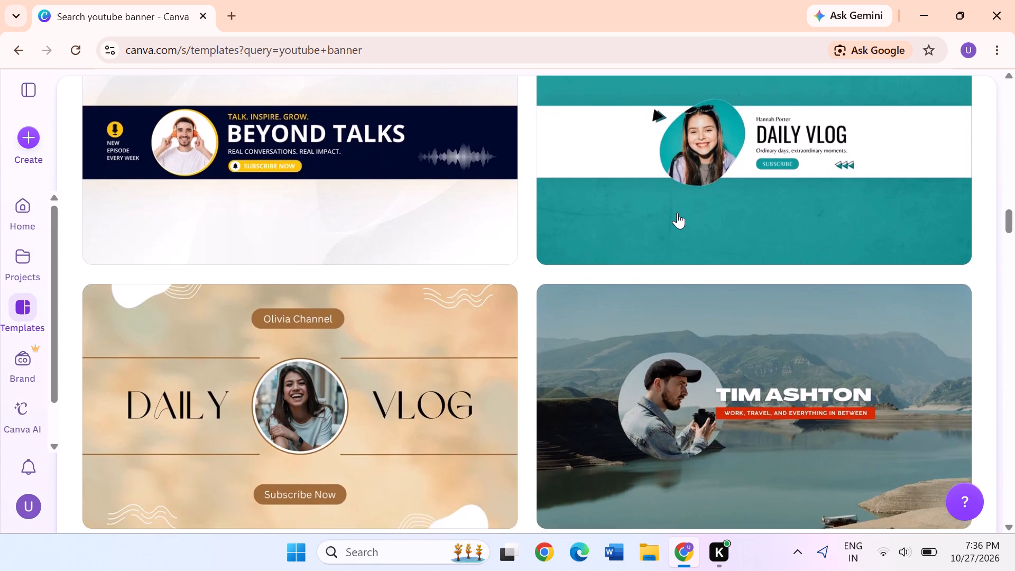
scroll(677, 213, "down", 4)
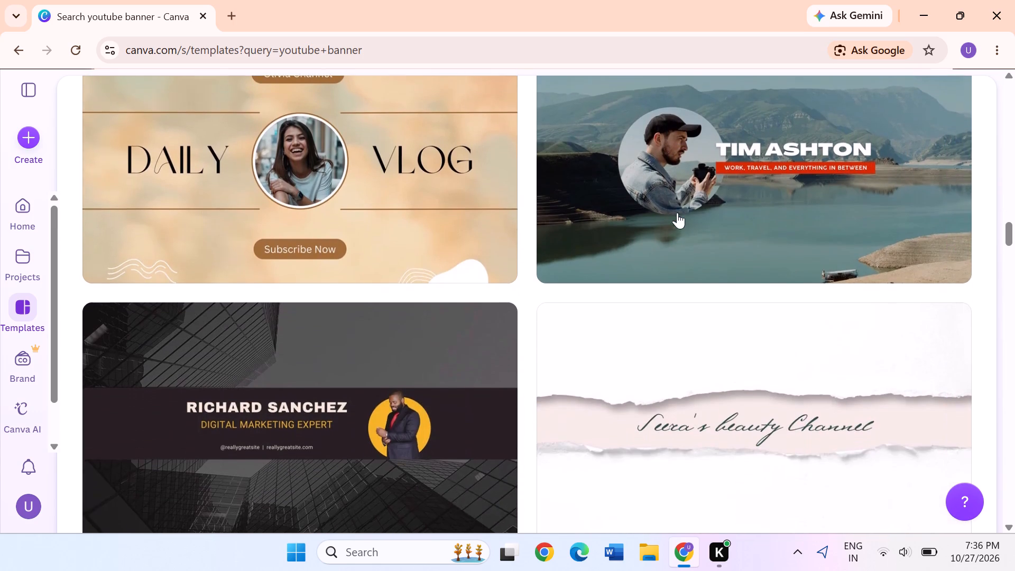
scroll(677, 213, "down", 1)
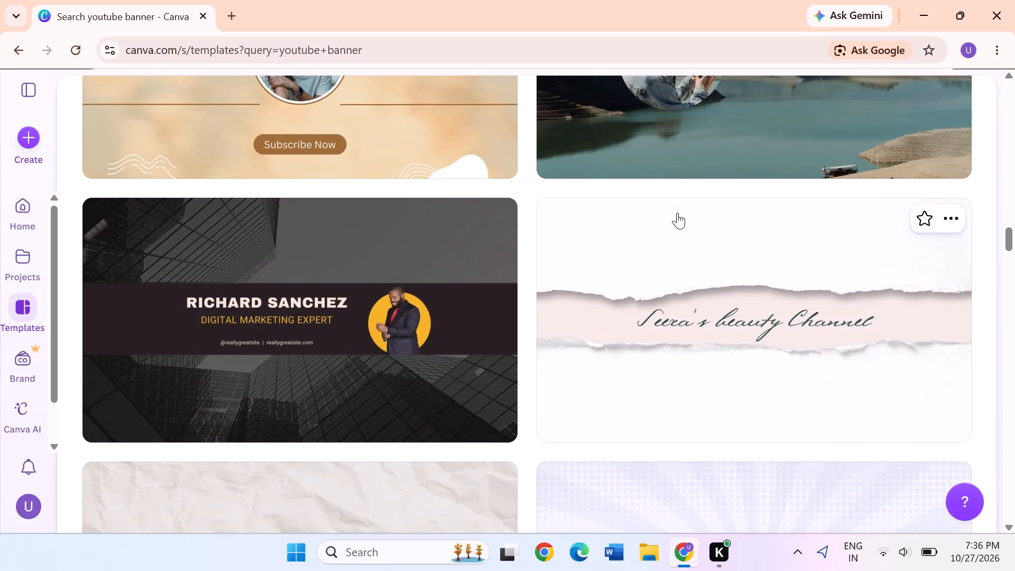
scroll(677, 213, "down", 3)
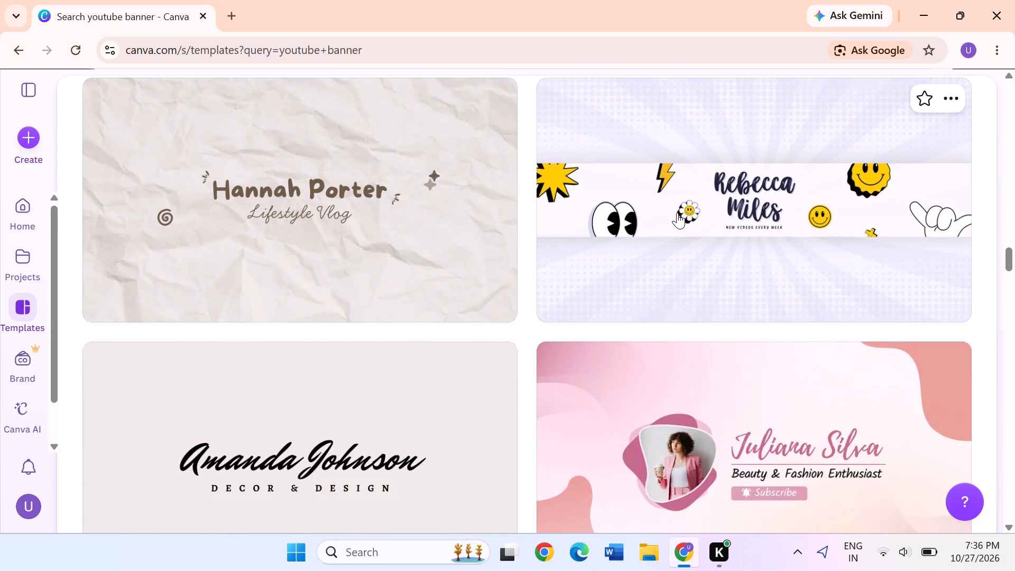
scroll(677, 213, "down", 3)
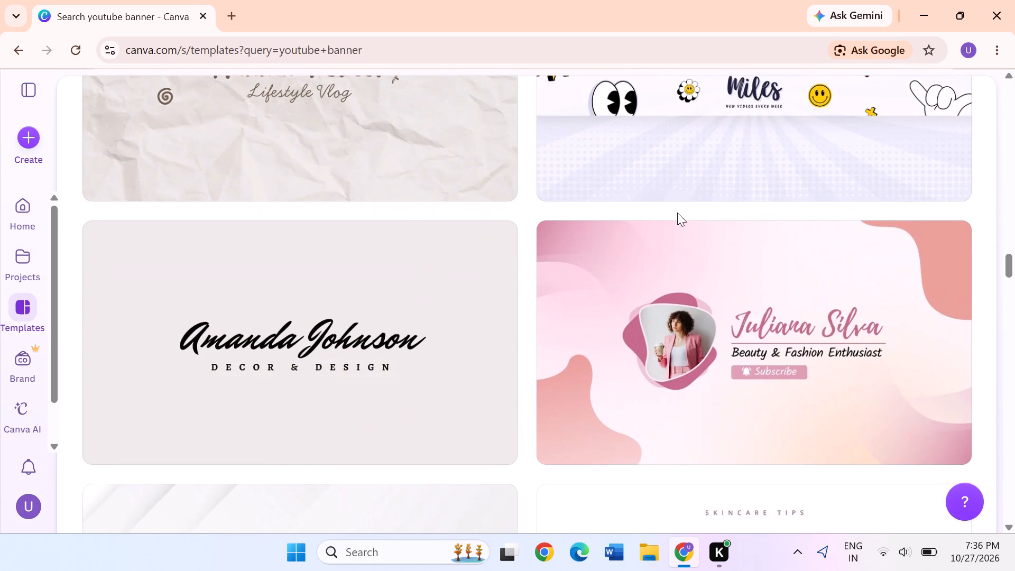
scroll(677, 213, "down", 3)
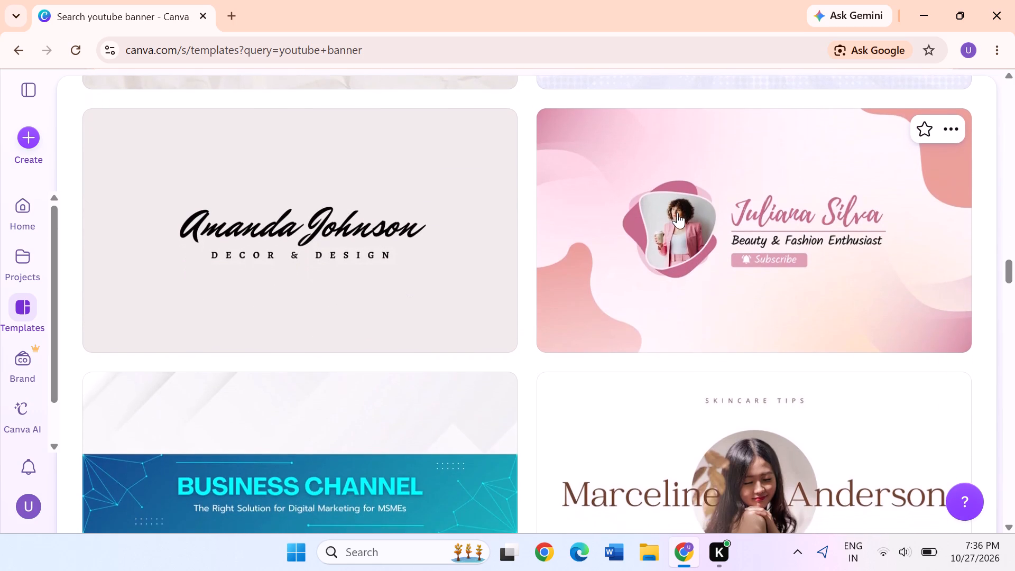
scroll(677, 213, "down", 3)
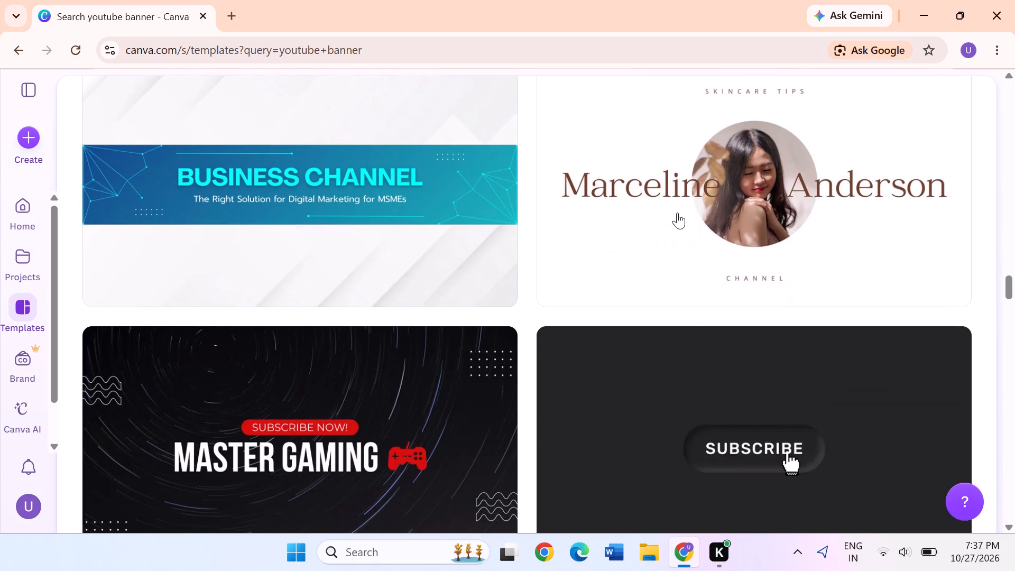
scroll(677, 213, "down", 3)
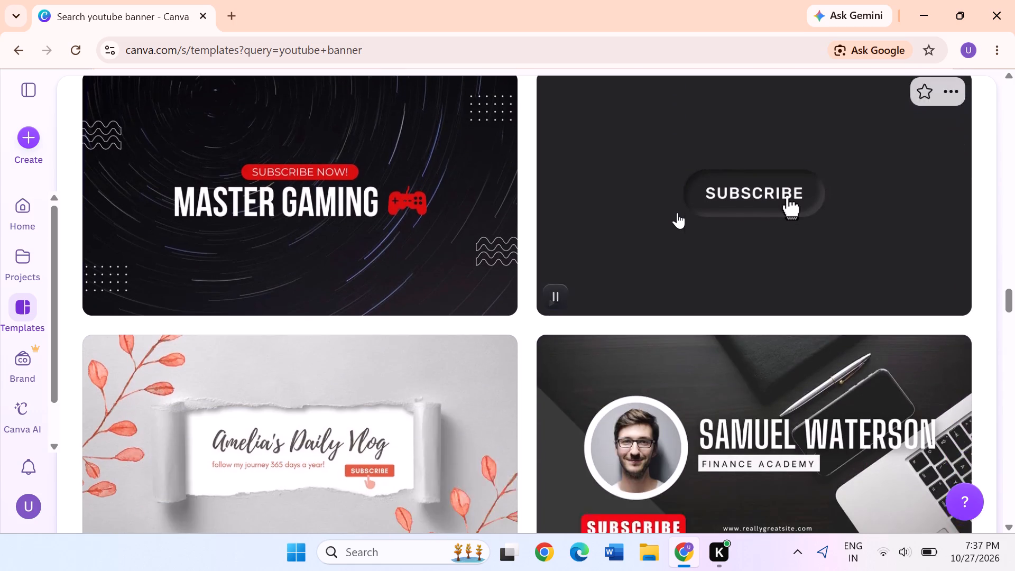
scroll(677, 213, "down", 2)
scroll(677, 213, "up", 2)
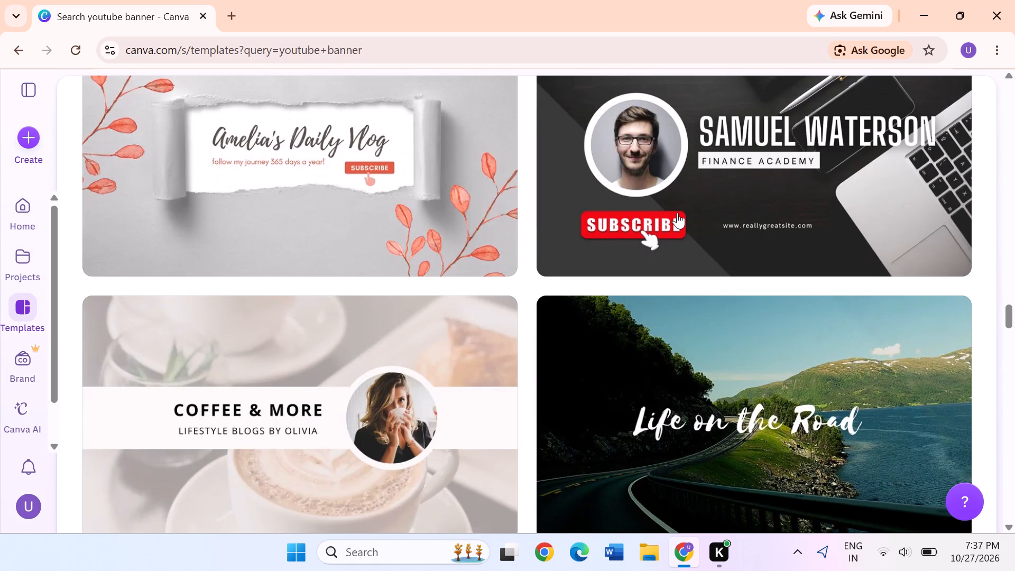
scroll(677, 213, "down", 1)
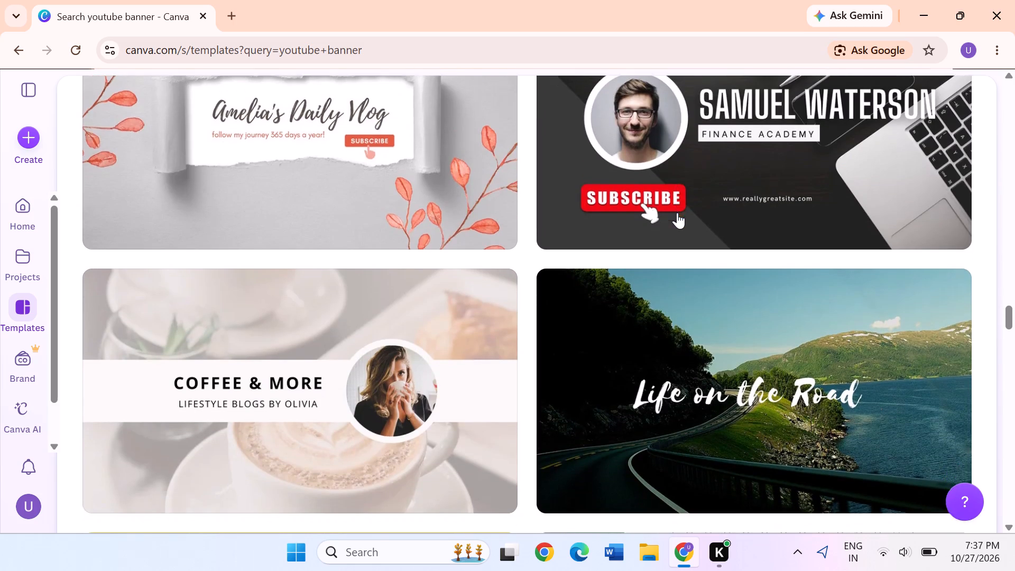
scroll(677, 213, "down", 5)
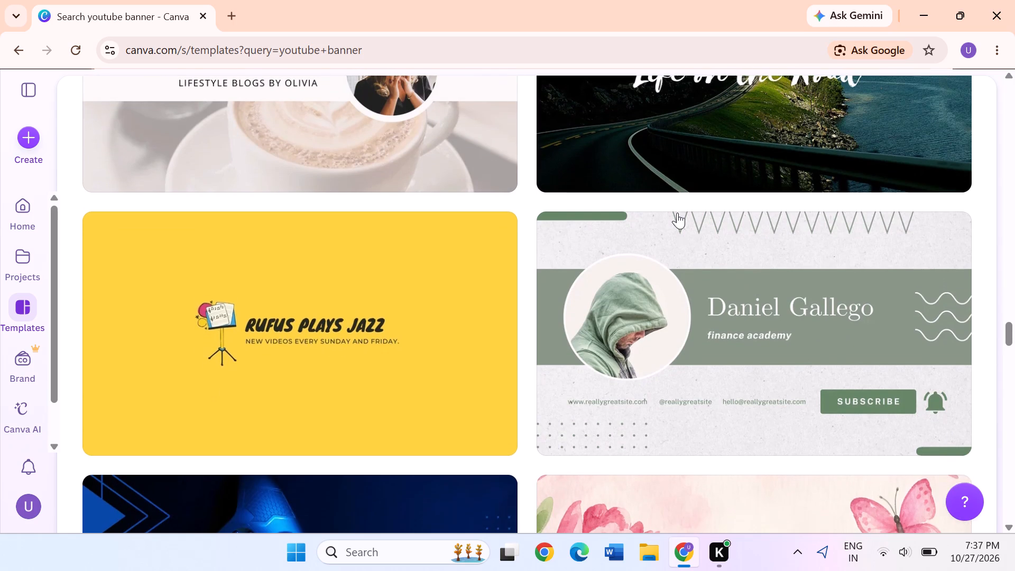
scroll(677, 213, "down", 3)
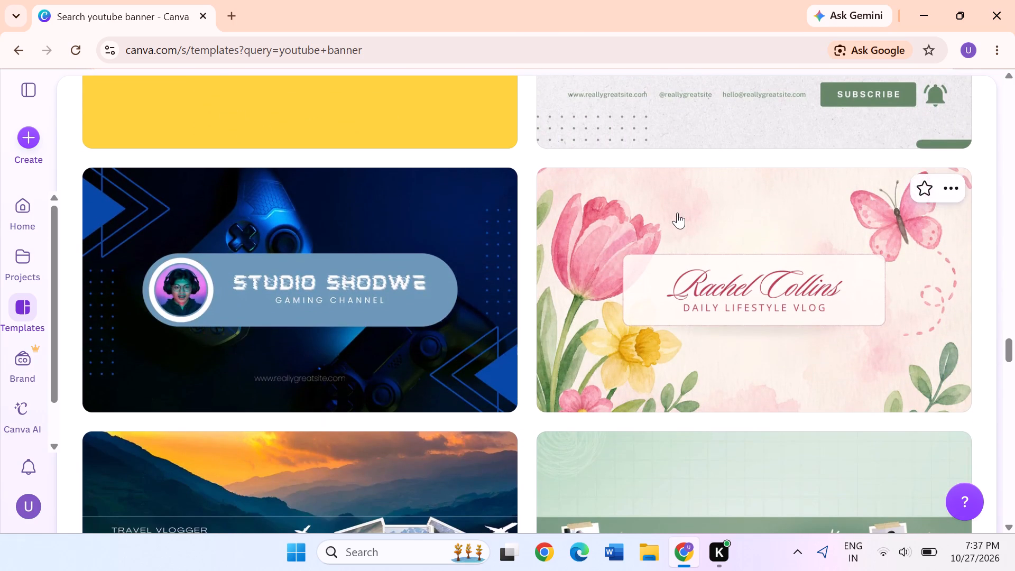
scroll(677, 213, "down", 4)
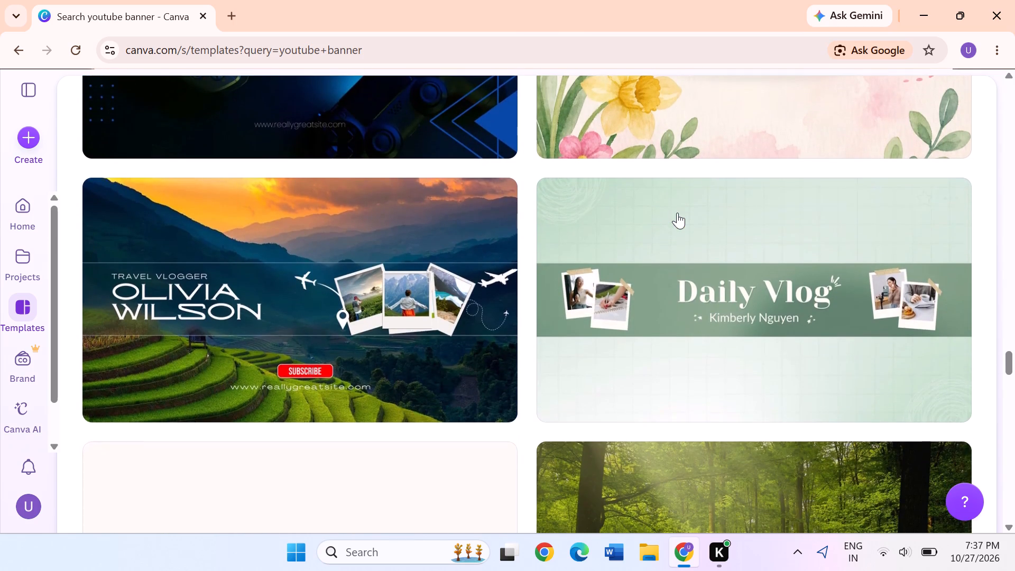
scroll(677, 213, "down", 4)
scroll(677, 213, "up", 1)
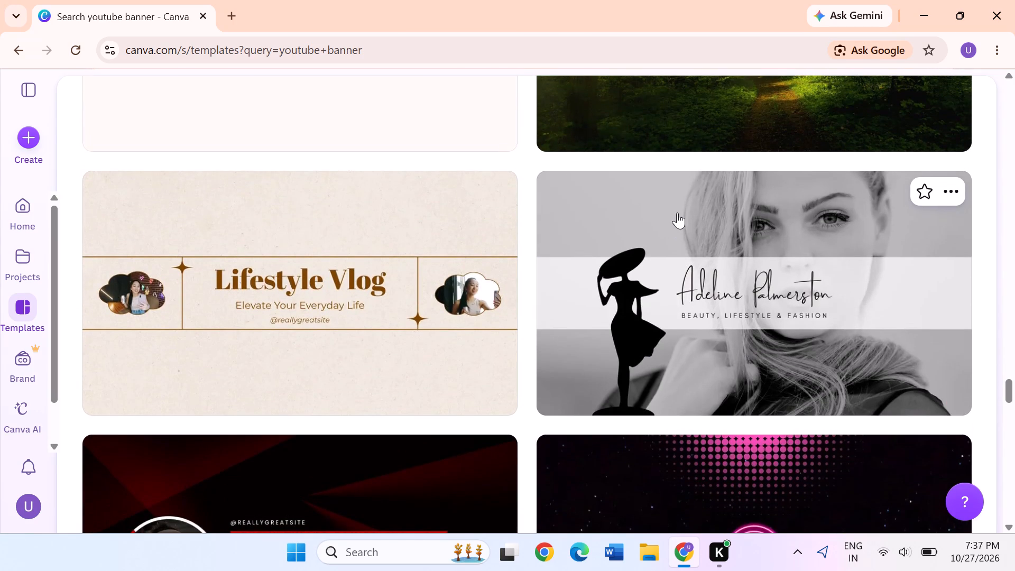
scroll(677, 213, "up", 12)
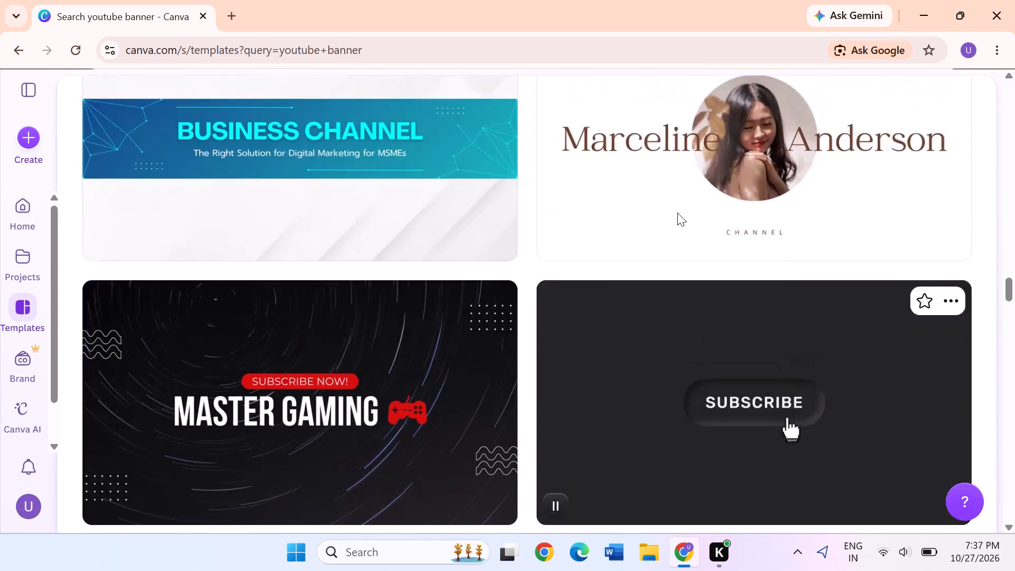
scroll(677, 213, "up", 7)
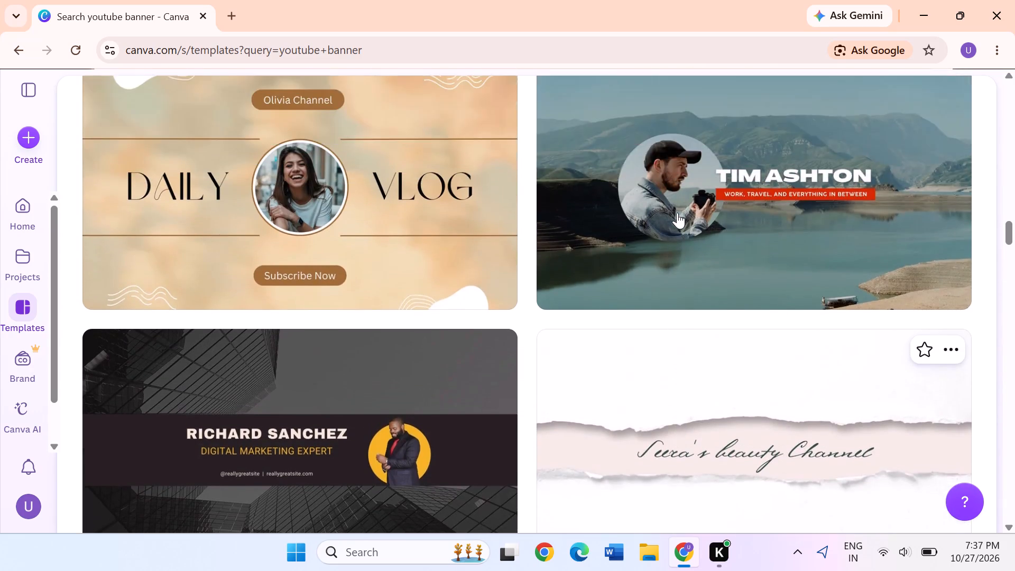
scroll(677, 213, "up", 3)
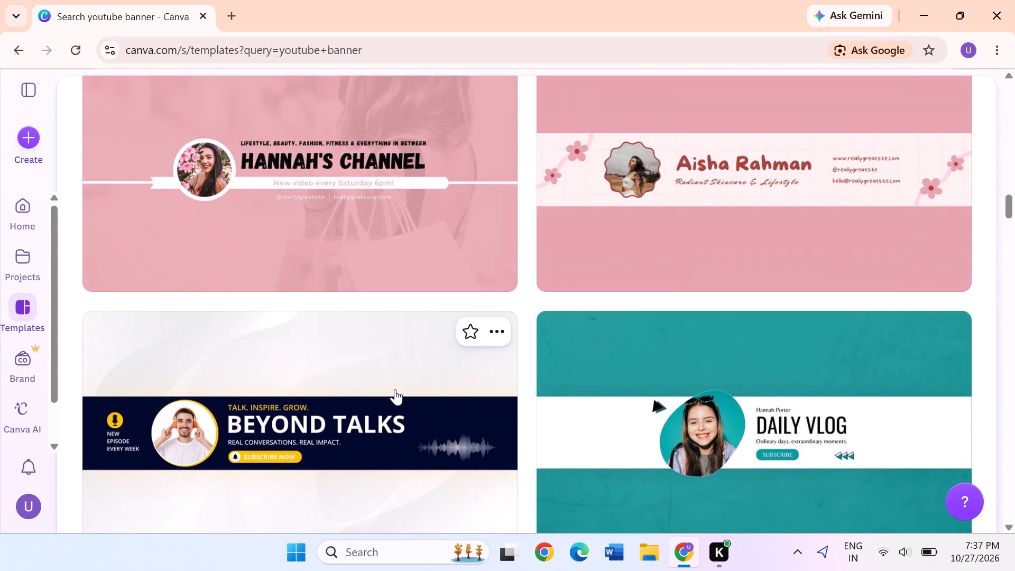
Open the Navy and White Modern Podcast Stories YouTube Banner template for customisation.
left_click(438, 419)
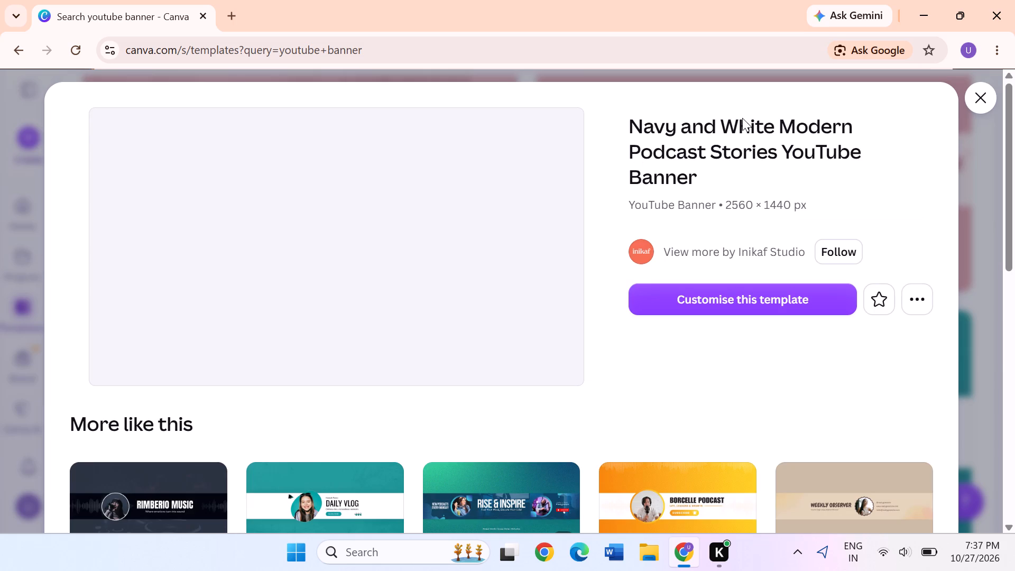
left_click(745, 297)
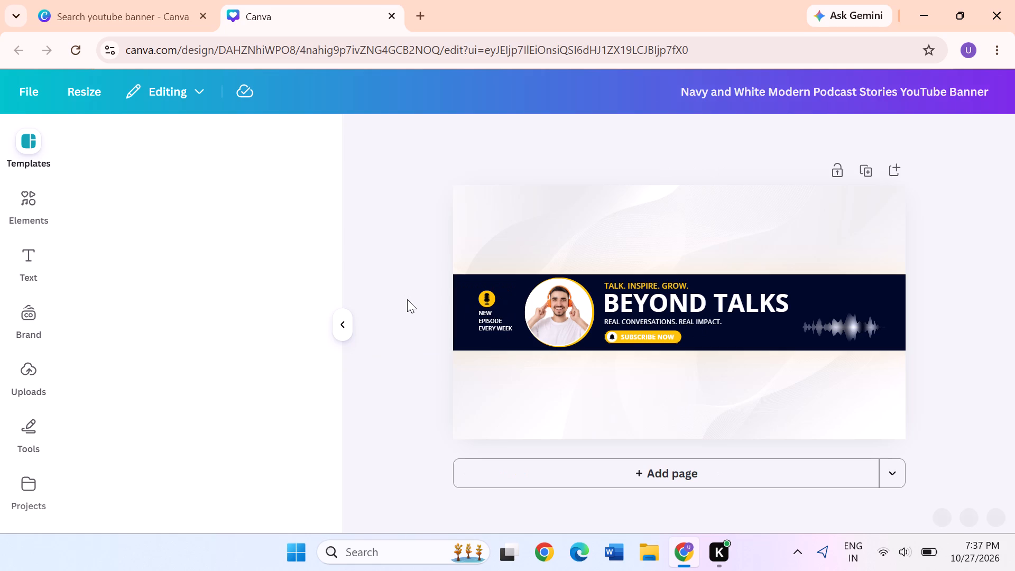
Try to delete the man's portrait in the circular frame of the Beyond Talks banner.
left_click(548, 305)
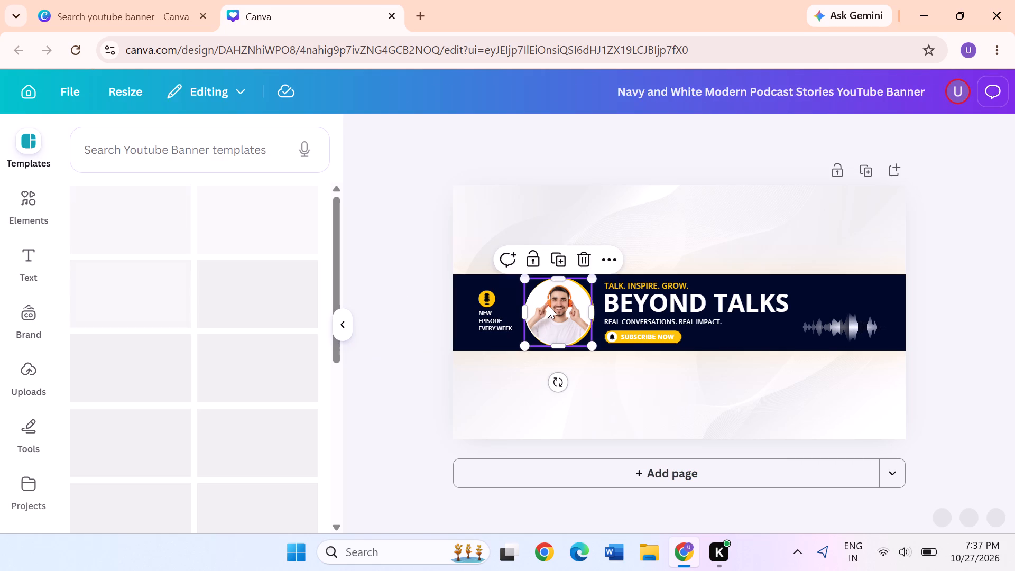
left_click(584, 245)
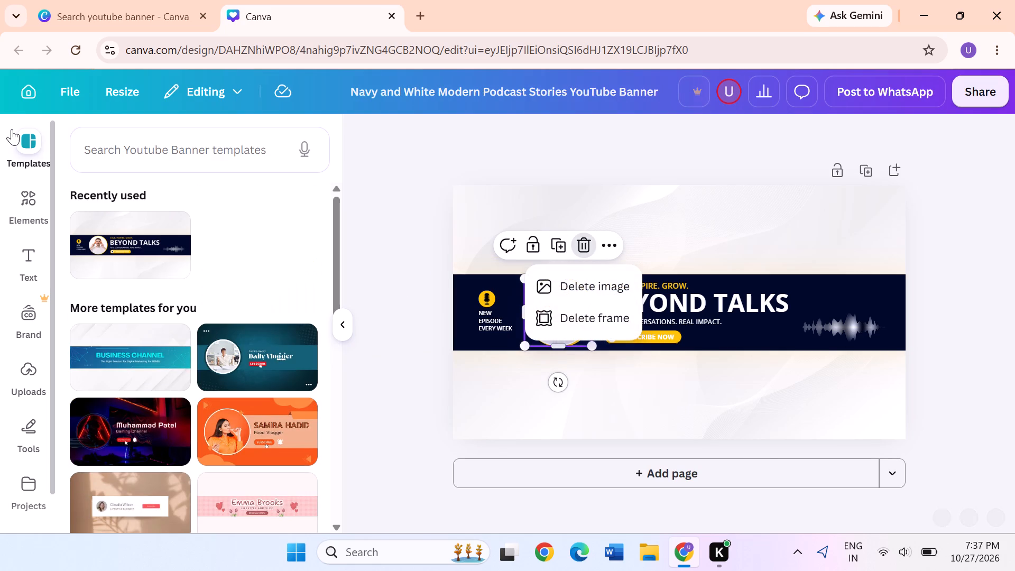
Upload the PoppyPals Rainbow Bird Badge image from the Cartoon folder to the design's uploads.
left_click(87, 90)
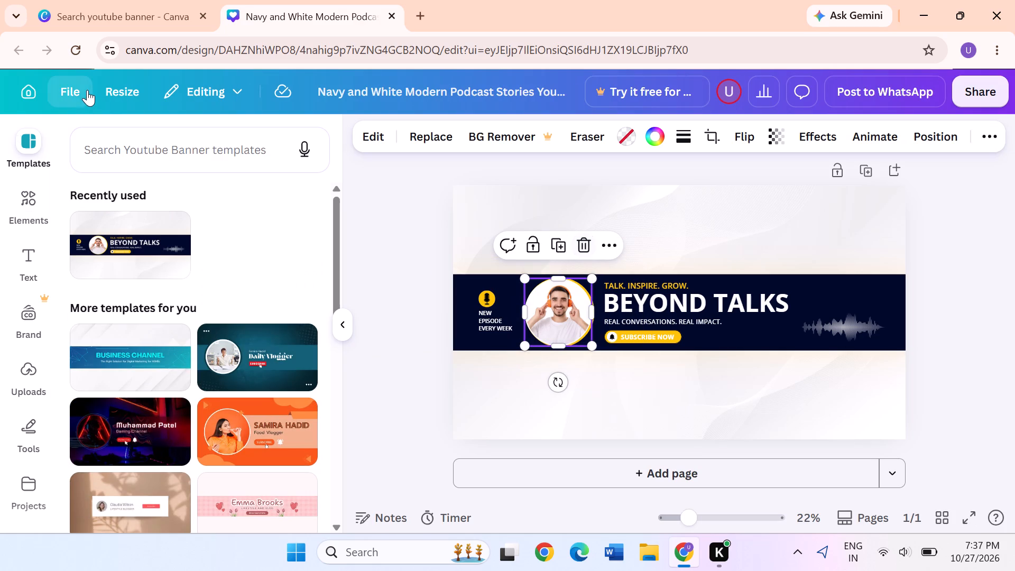
left_click(155, 238)
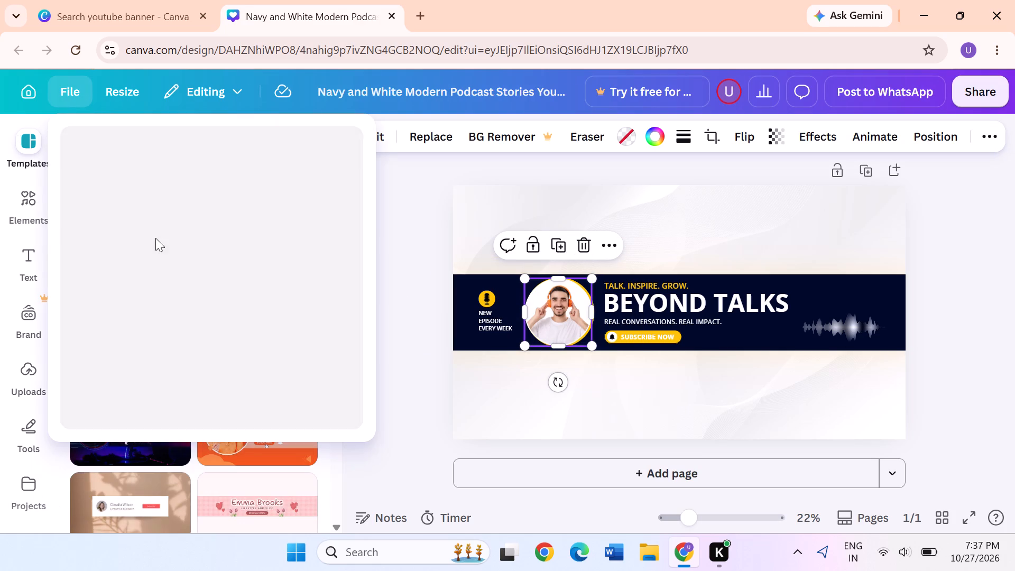
left_click(174, 301)
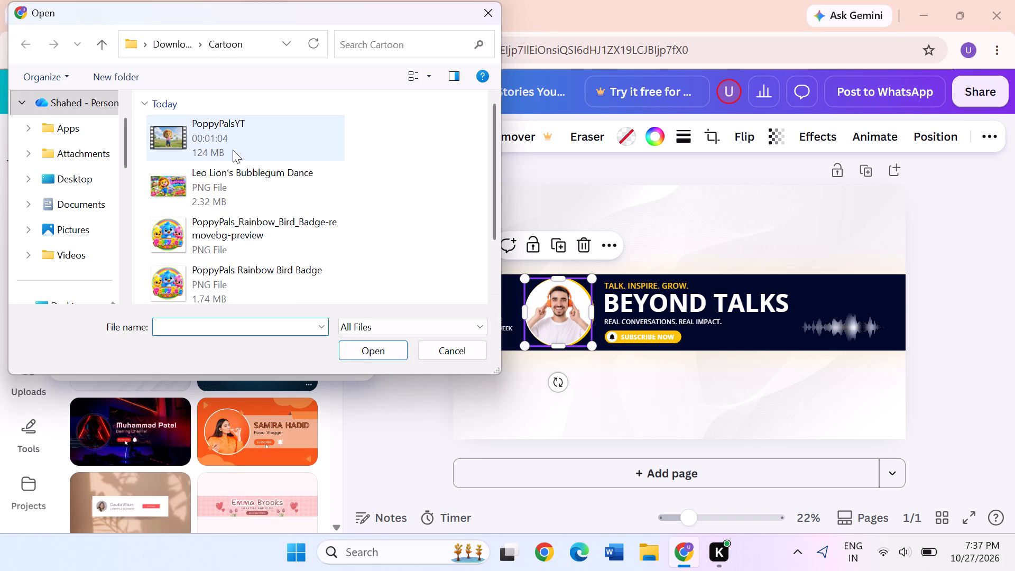
left_click(227, 241)
left_click(262, 291)
left_click(349, 341)
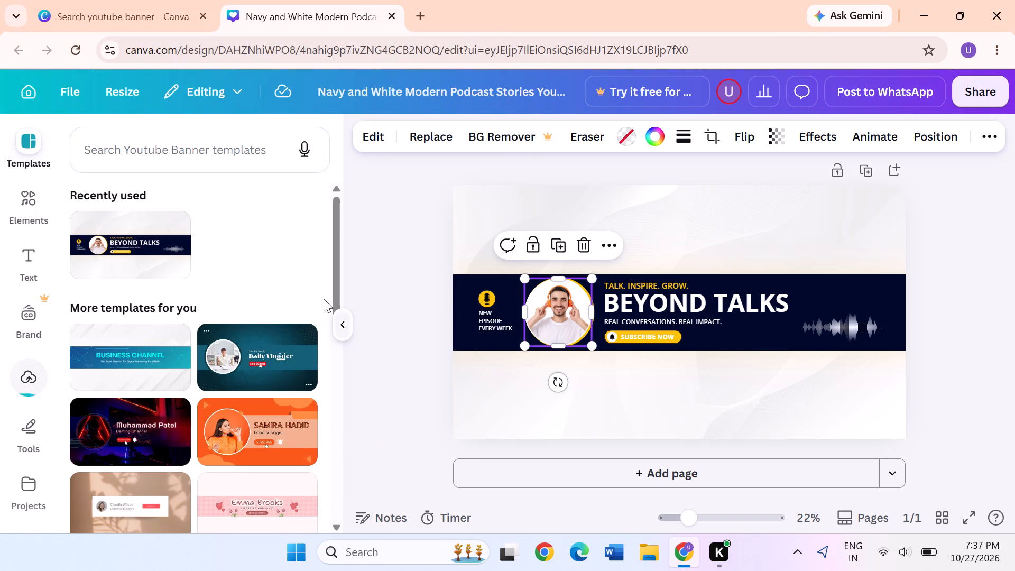
scroll(113, 158, "left", 1)
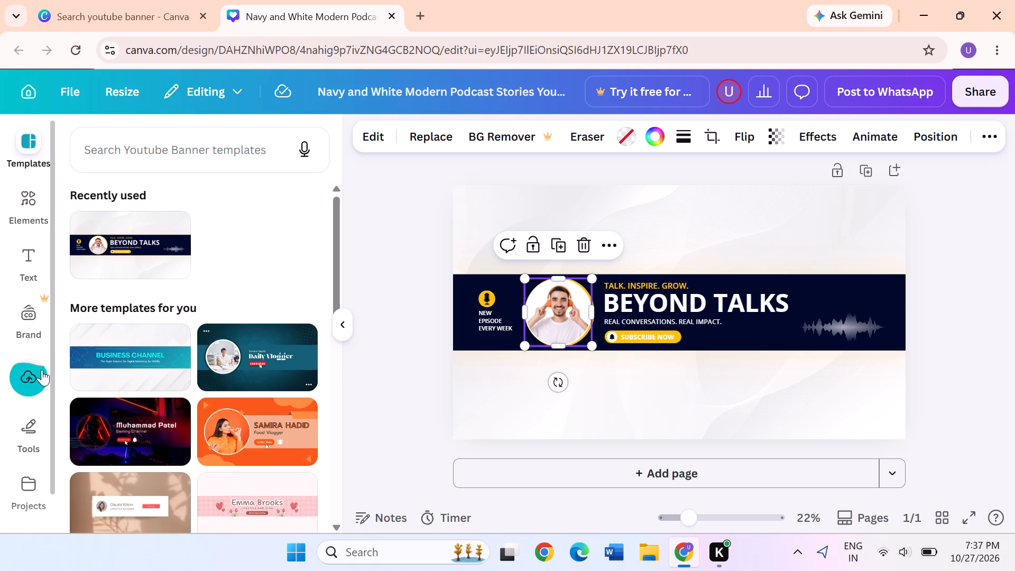
Place the uploaded PoppyPals badge in the banner's circular frame, replacing the man's portrait.
left_click(41, 370)
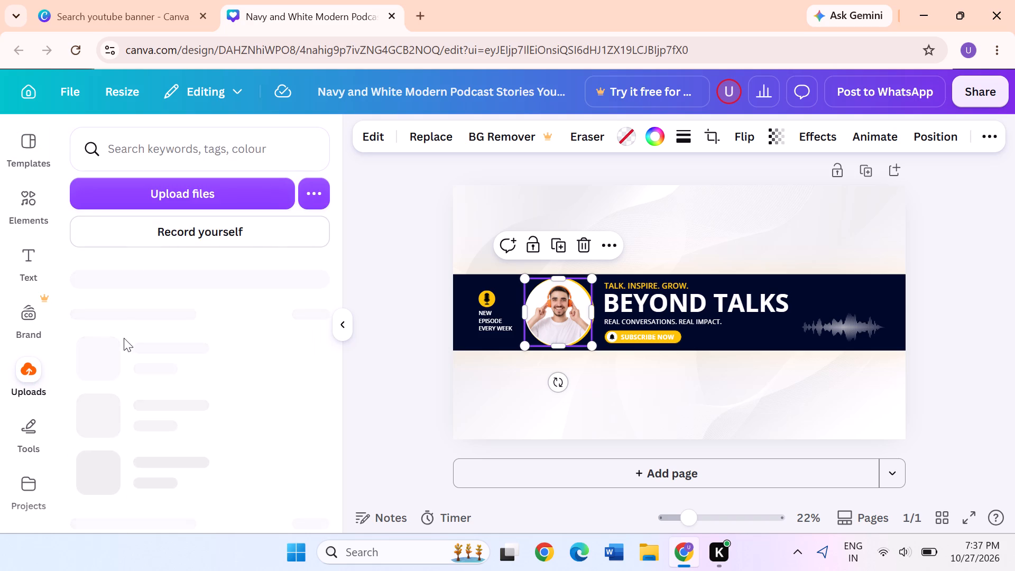
left_click_drag(113, 412, 557, 307)
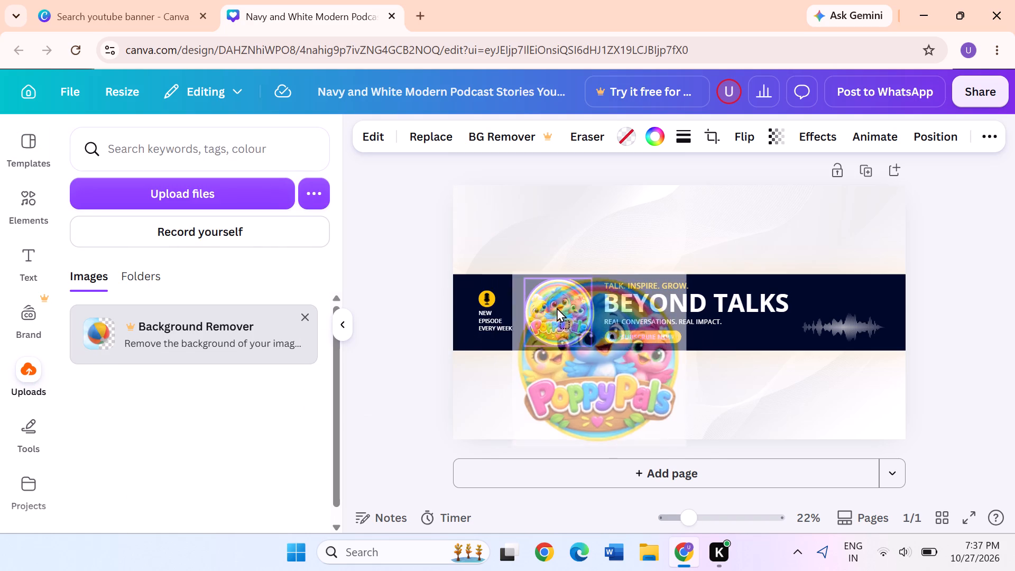
left_click_drag(557, 307, 557, 296)
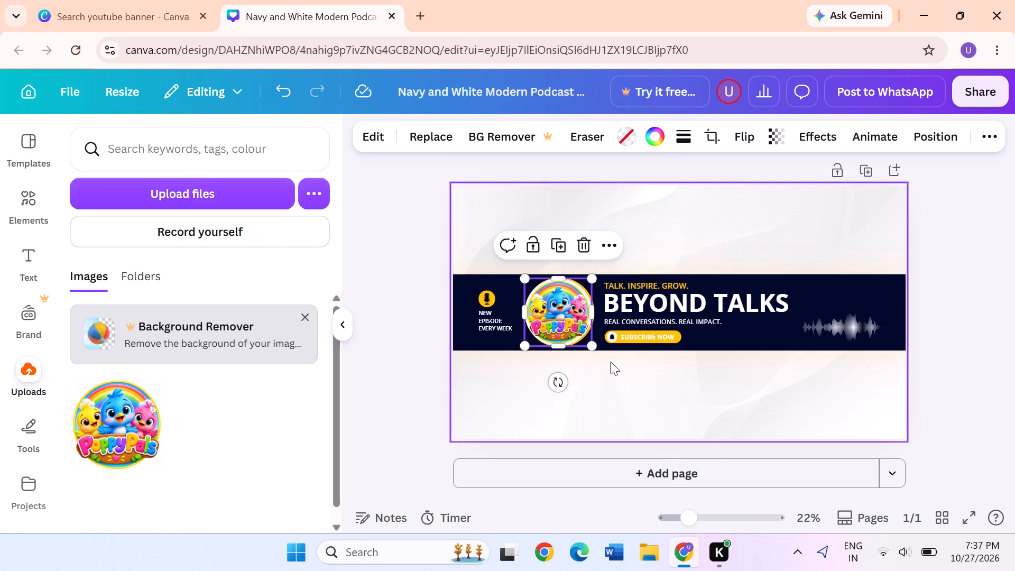
left_click(613, 362)
left_click(648, 307)
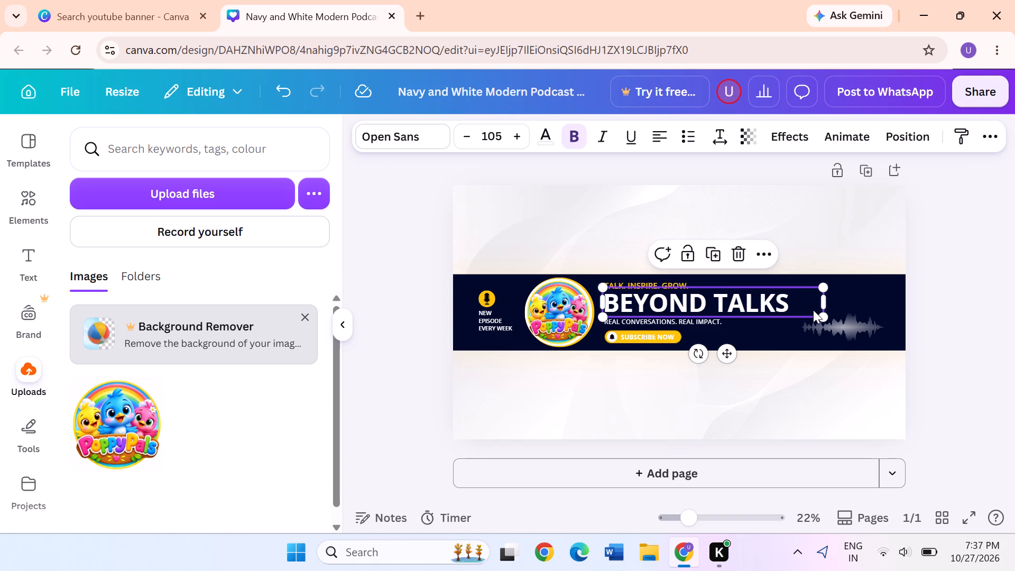
double_click(797, 303)
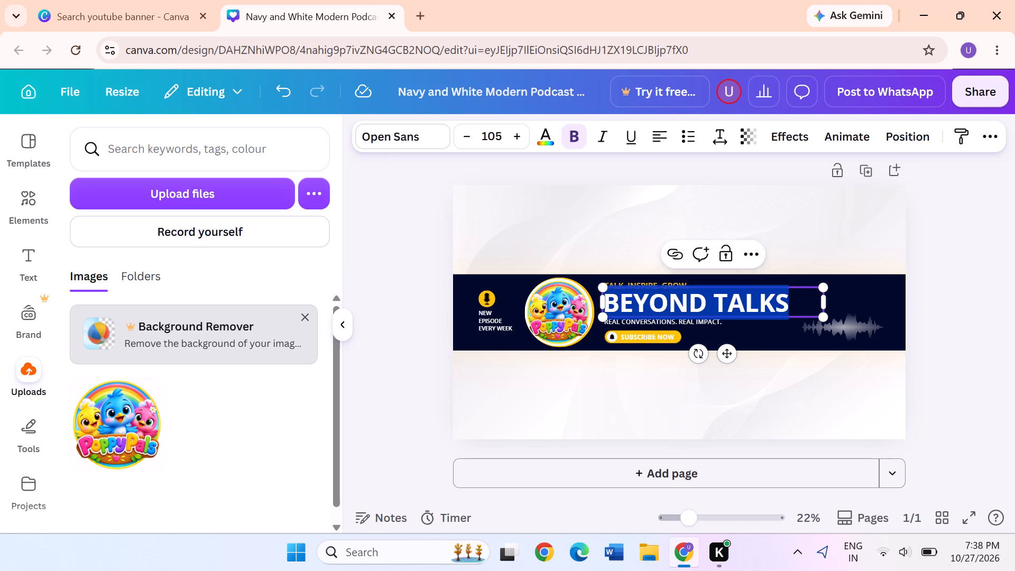
key("BackSpace")
key("shift+p")
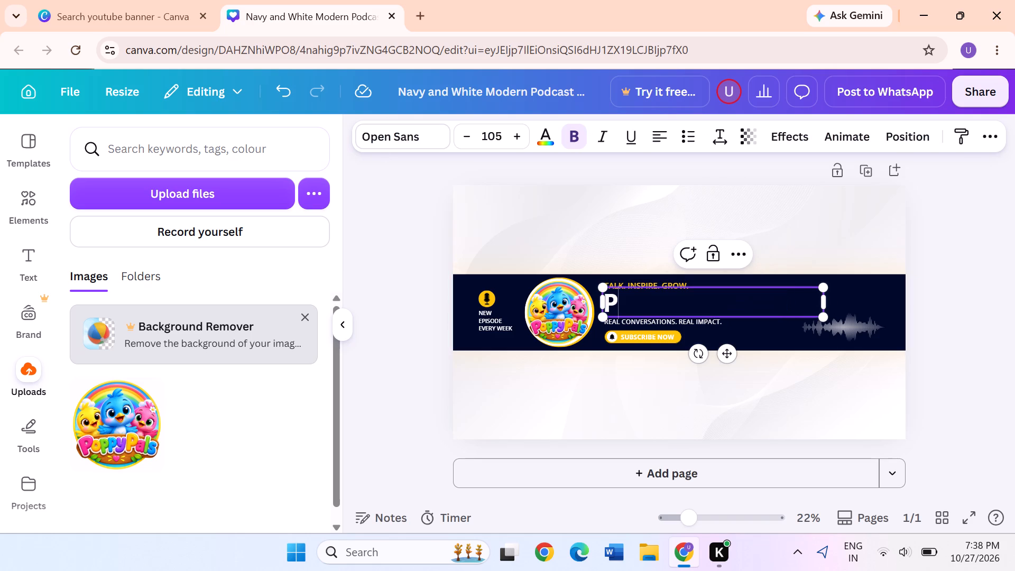
type("opp")
key("y")
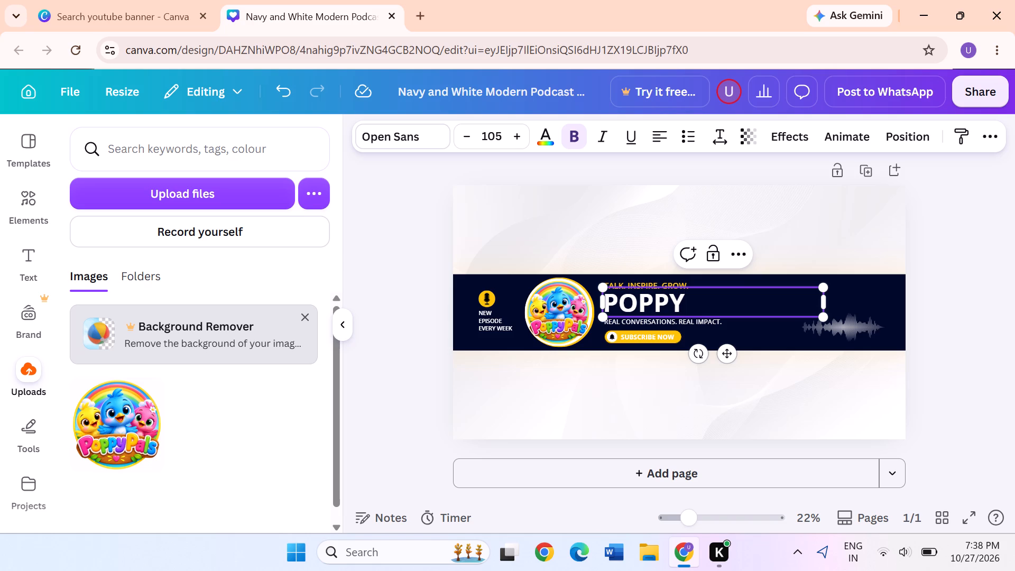
type("Pals")
type("yt")
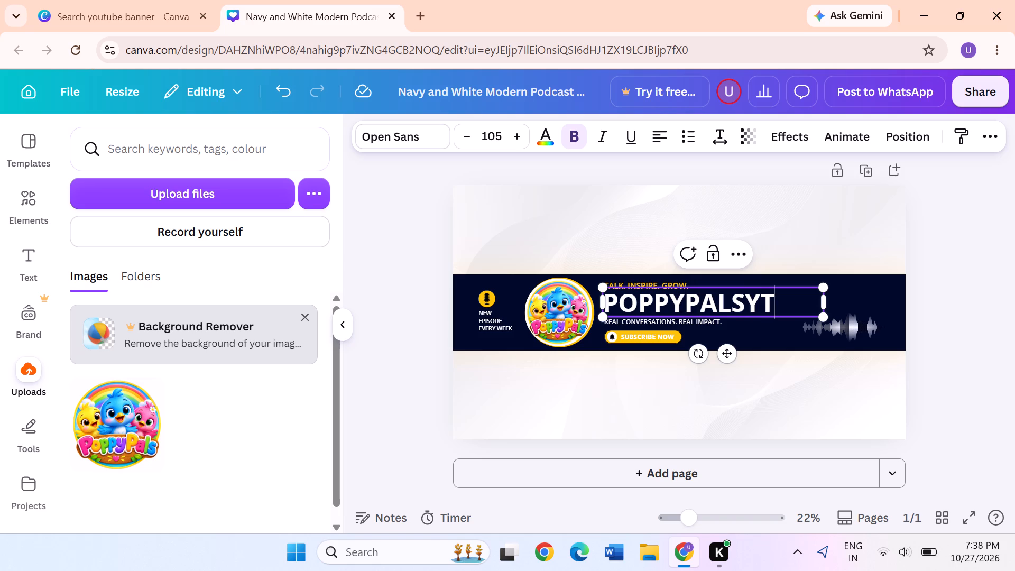
left_click(729, 325)
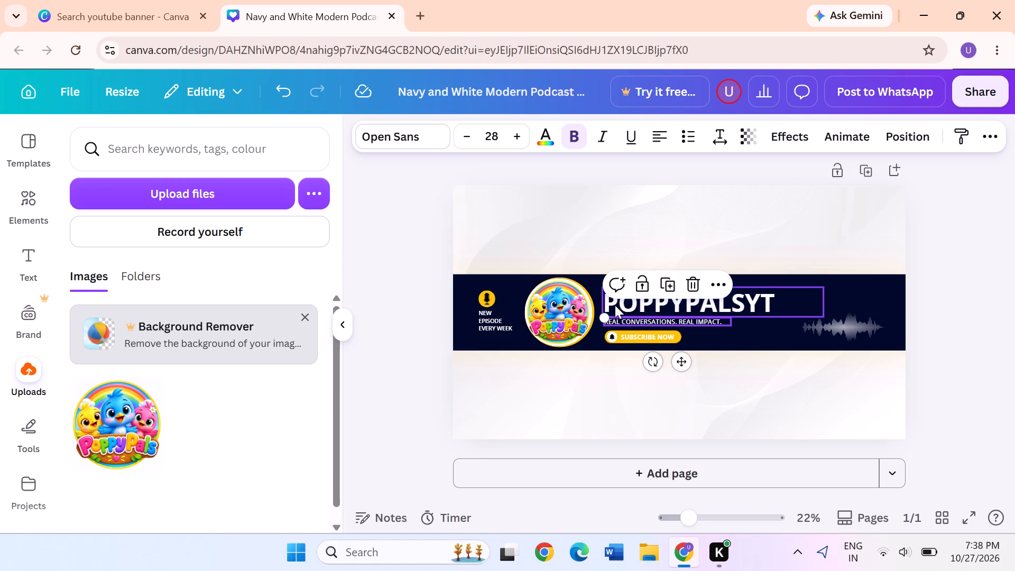
left_click(612, 305)
left_click(603, 305)
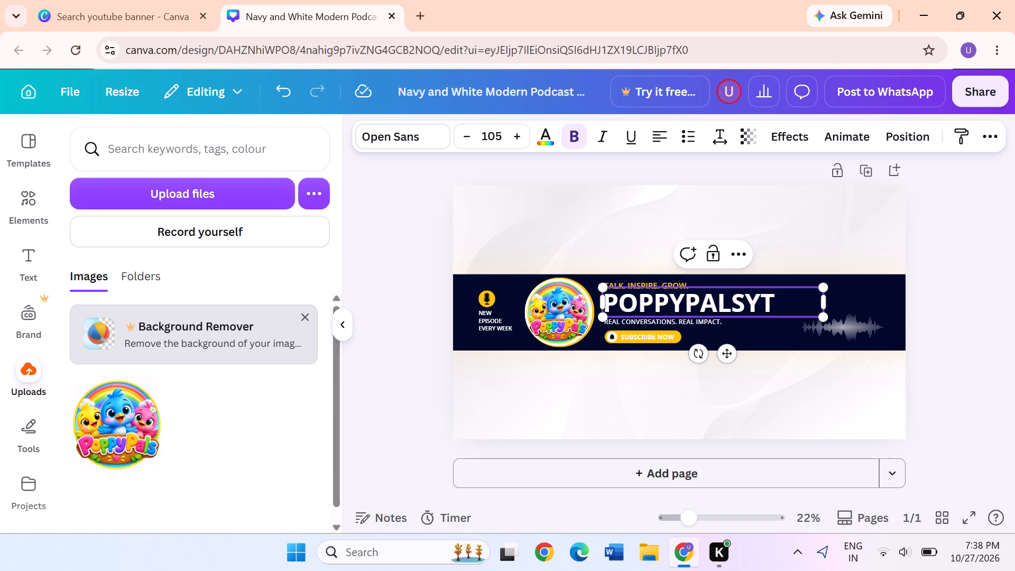
left_click(605, 303)
key("shift+at")
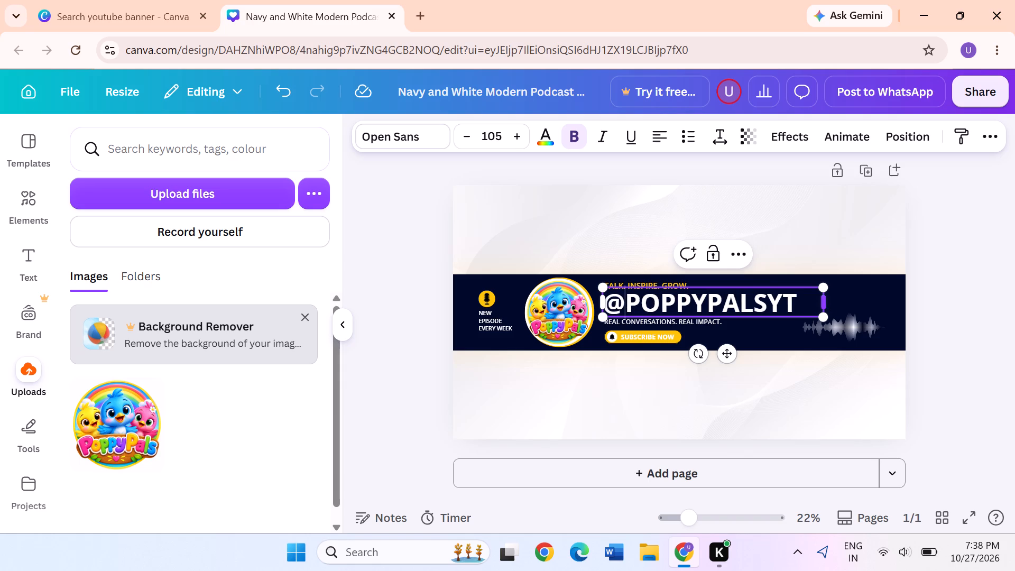
left_click_drag(820, 316, 789, 309)
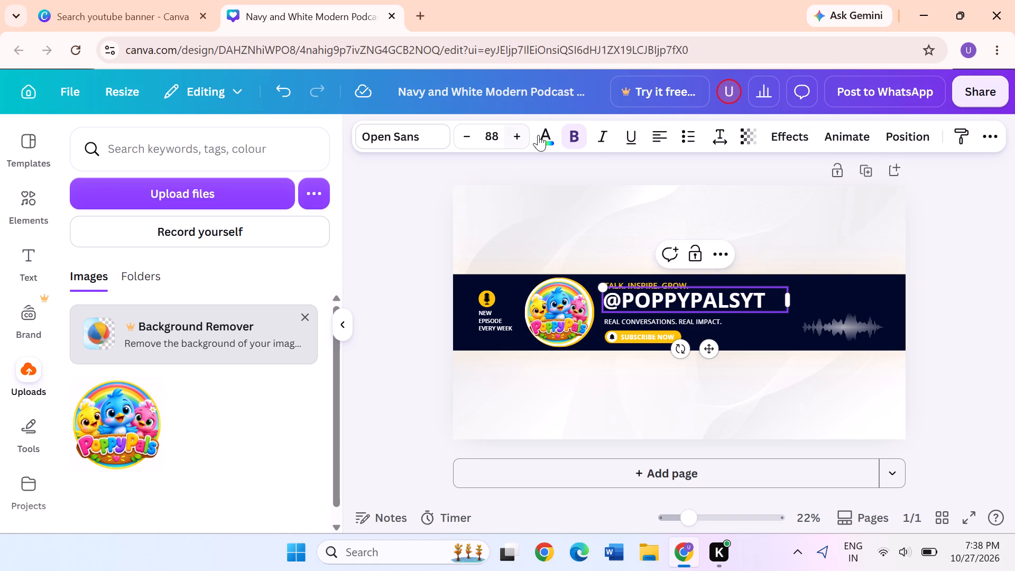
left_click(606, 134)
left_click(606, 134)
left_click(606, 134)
left_click(435, 145)
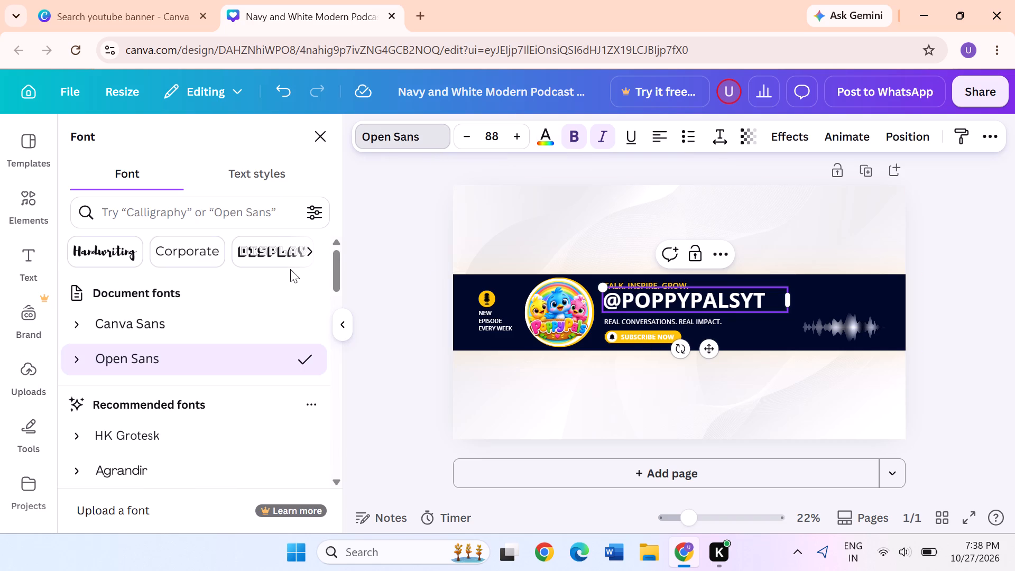
scroll(227, 415, "down", 2)
scroll(227, 415, "up", 1)
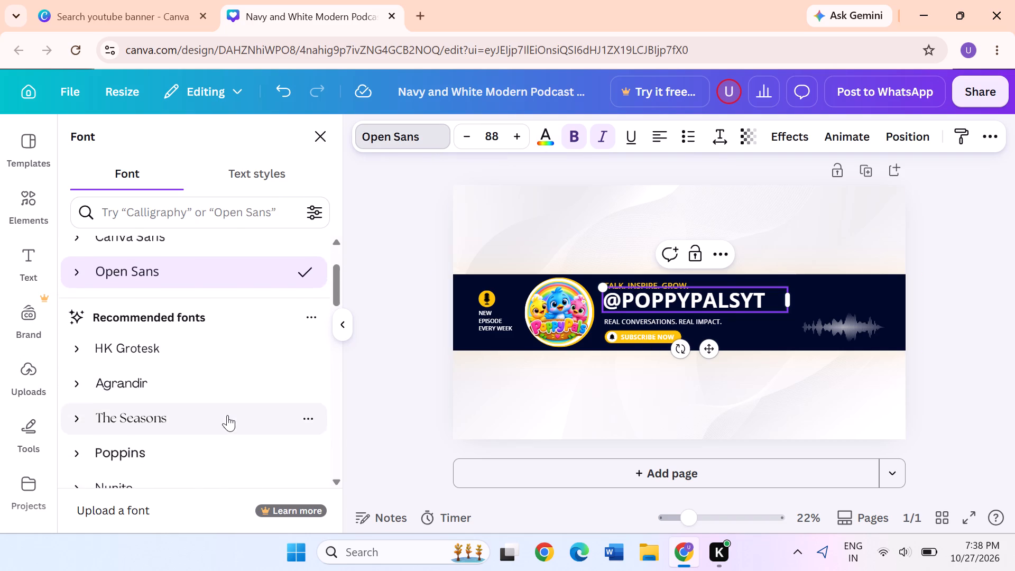
scroll(227, 415, "up", 1)
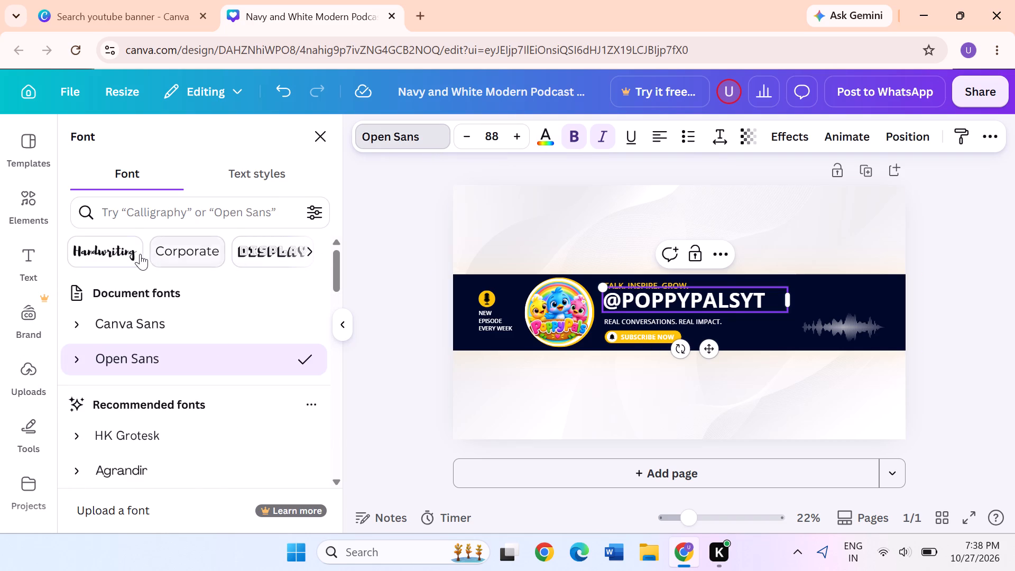
left_click(137, 254)
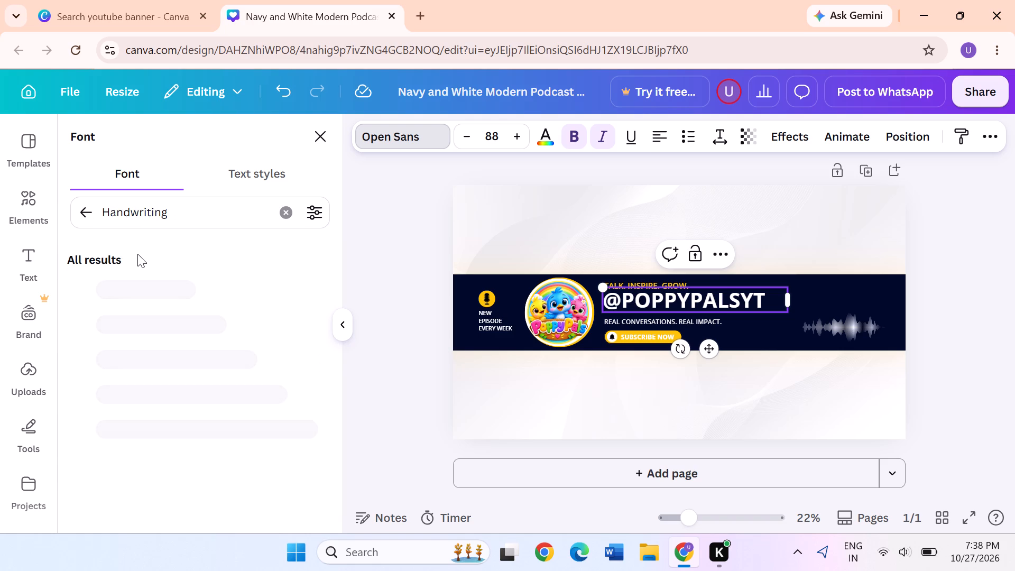
scroll(251, 344, "down", 1)
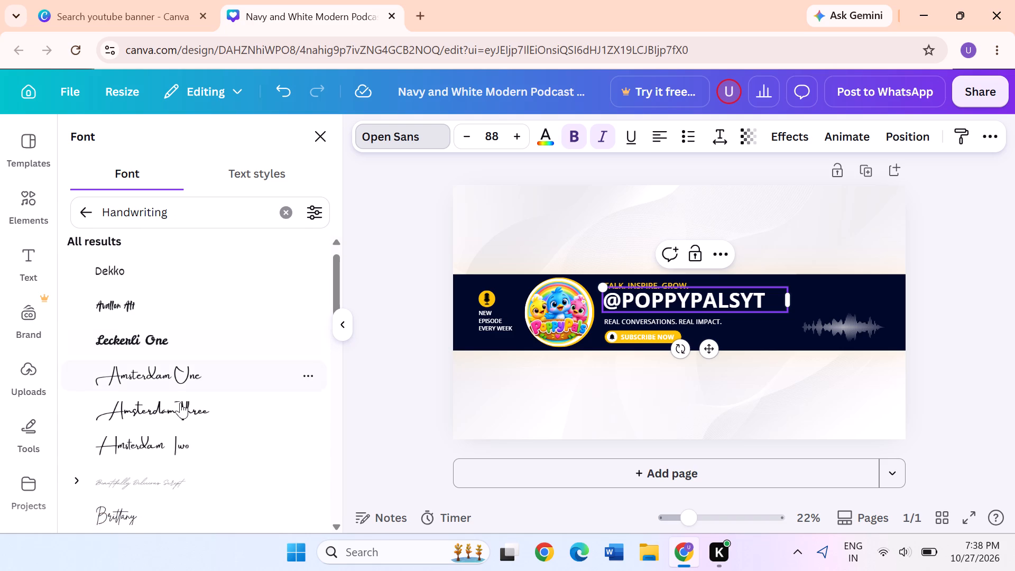
scroll(174, 443, "down", 2)
left_click(174, 443)
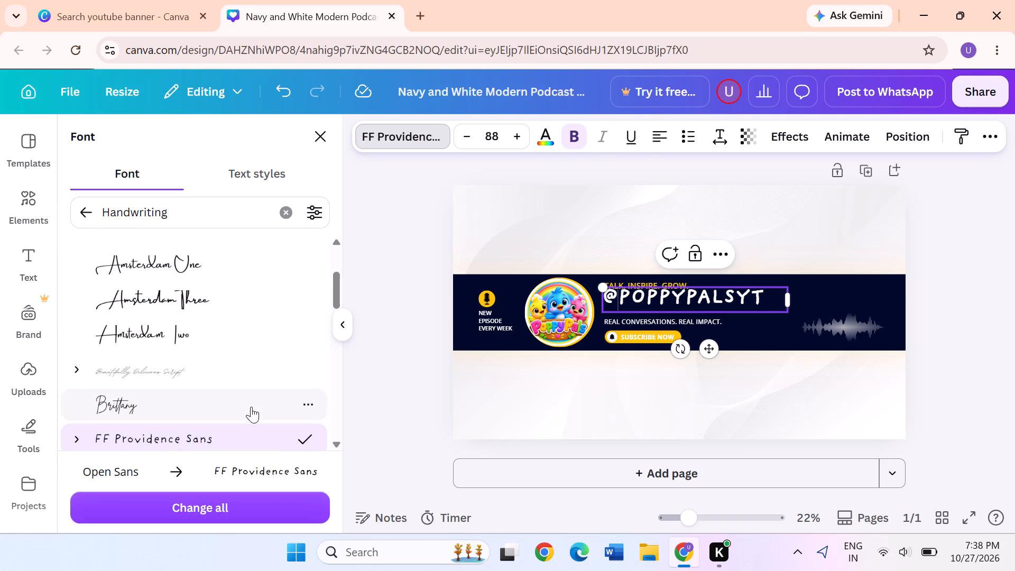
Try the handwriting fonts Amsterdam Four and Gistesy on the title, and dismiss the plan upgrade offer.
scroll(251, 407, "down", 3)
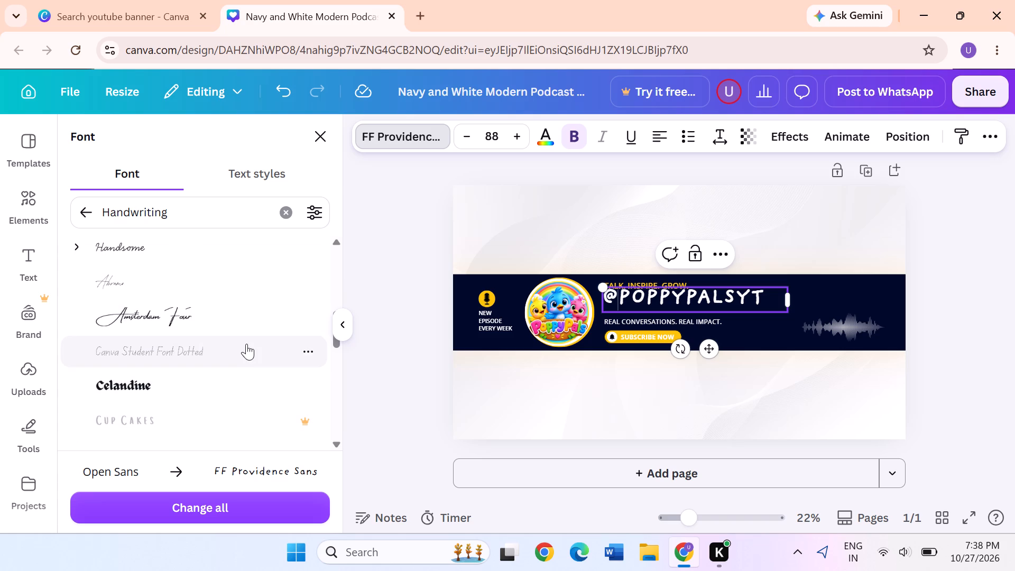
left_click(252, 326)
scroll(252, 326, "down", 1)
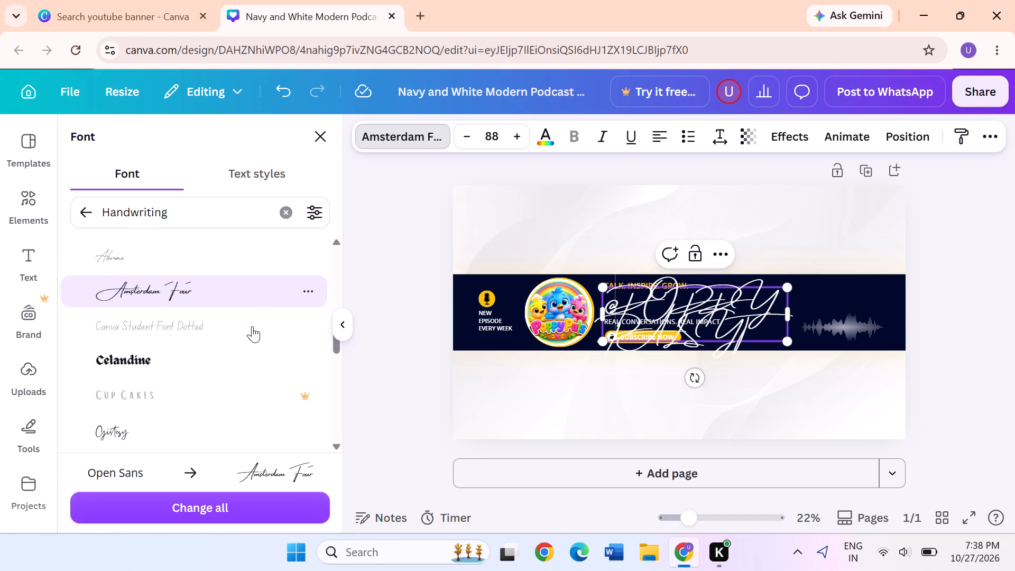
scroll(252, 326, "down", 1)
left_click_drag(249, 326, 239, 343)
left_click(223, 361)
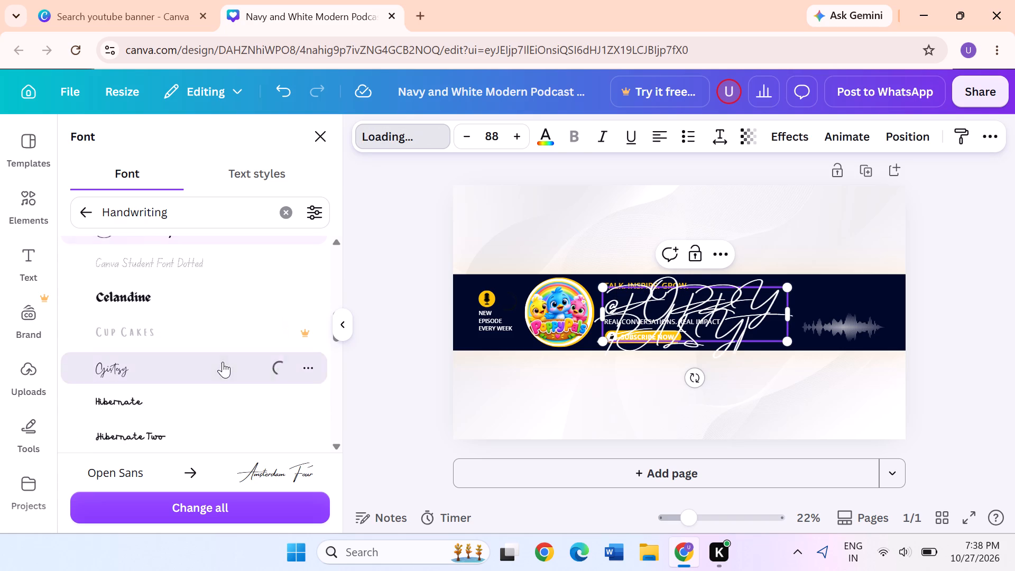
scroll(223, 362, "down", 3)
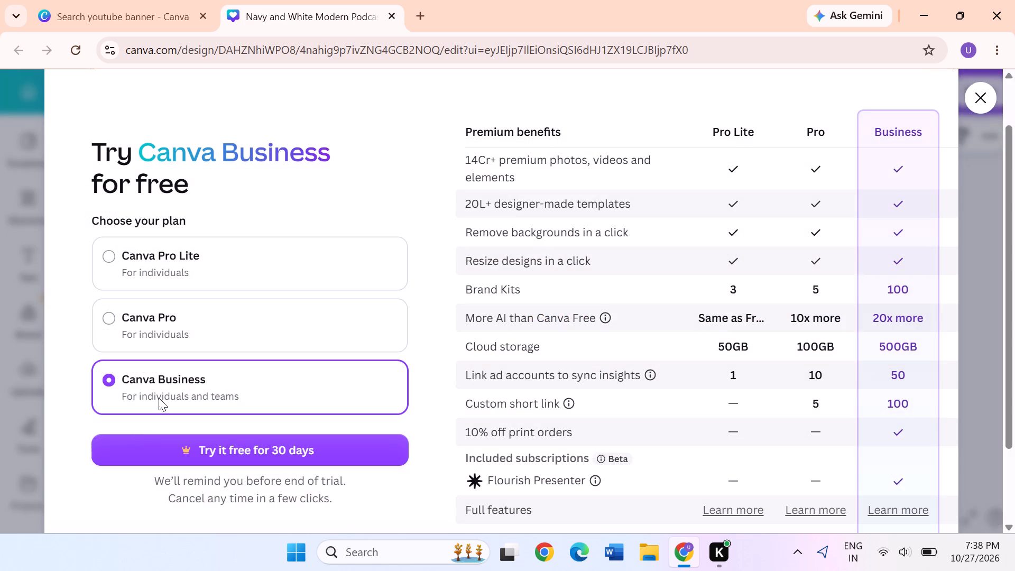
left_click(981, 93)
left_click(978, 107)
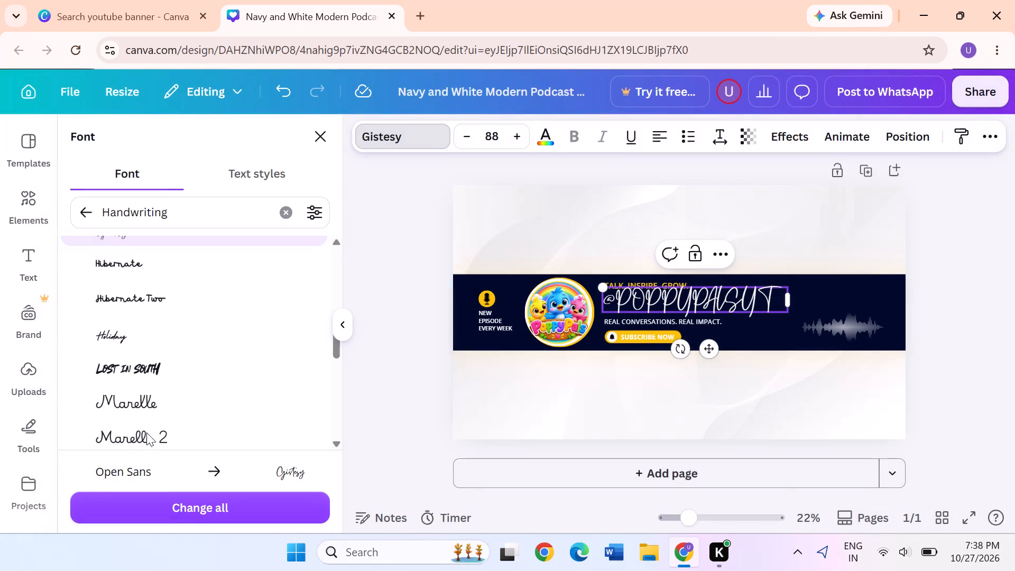
scroll(264, 314, "down", 3)
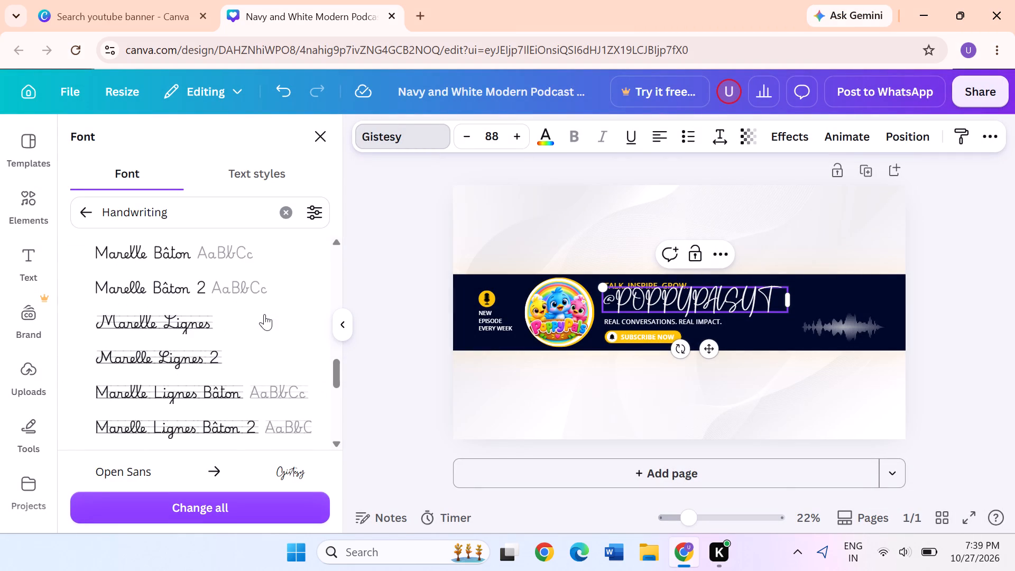
scroll(264, 314, "down", 4)
scroll(264, 314, "up", 1)
scroll(264, 314, "down", 1)
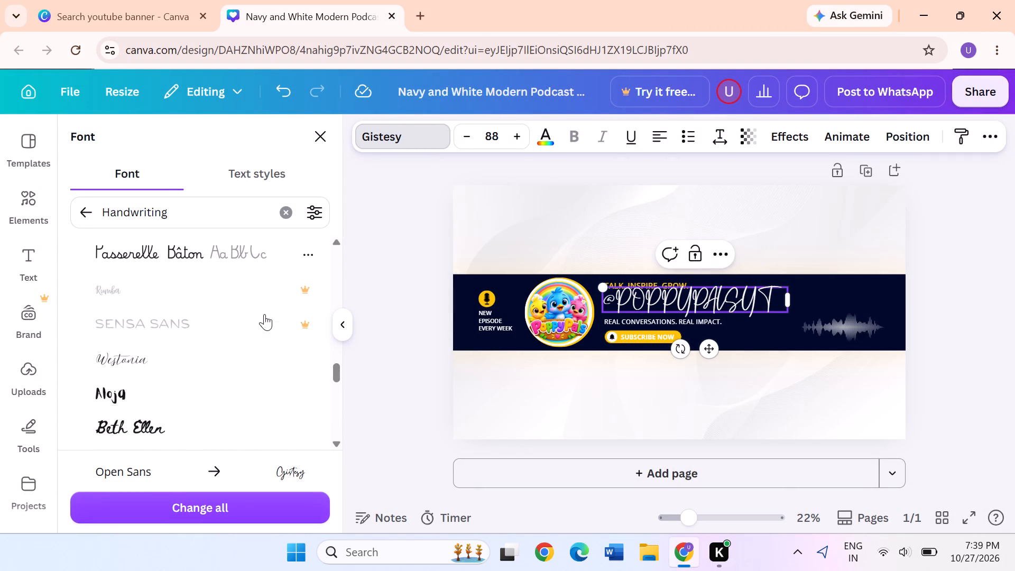
scroll(264, 314, "down", 3)
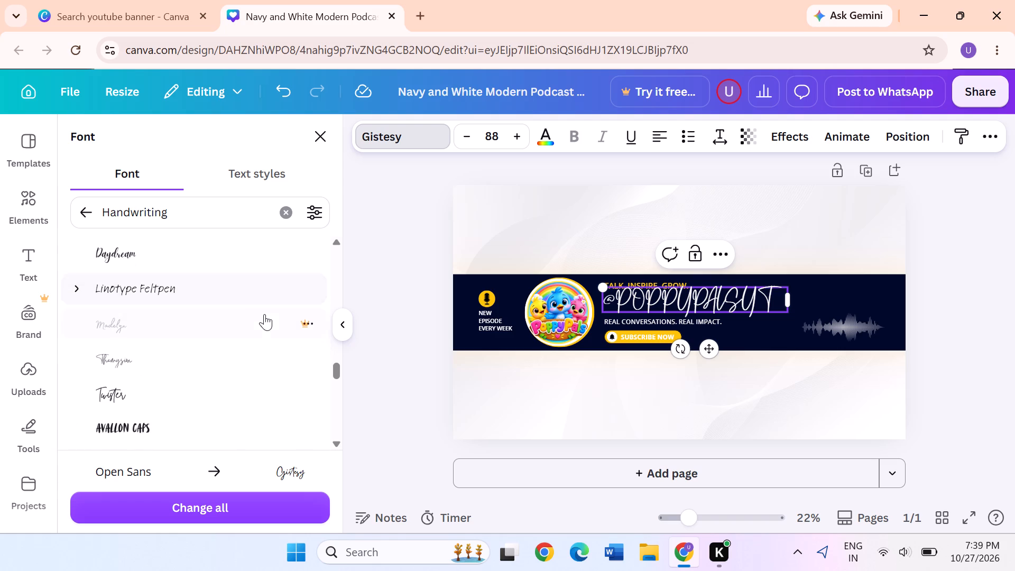
left_click(249, 276)
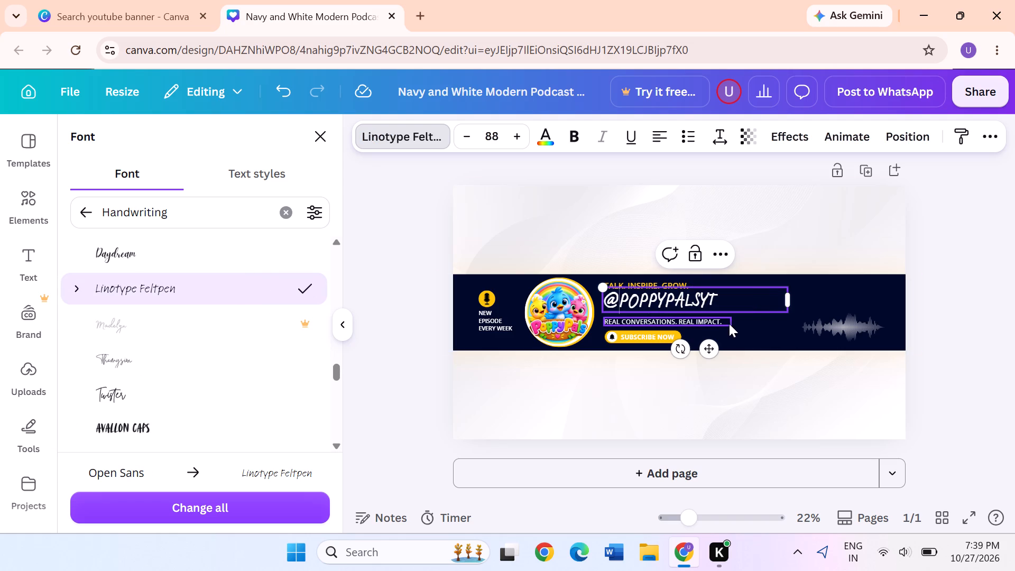
Replace the NEW EPISODE EVERY WEEK text beneath the microphone icon with NEW VIDEO EVERY DAY 24/7.
left_click(516, 323)
left_click(509, 325)
left_click(512, 328)
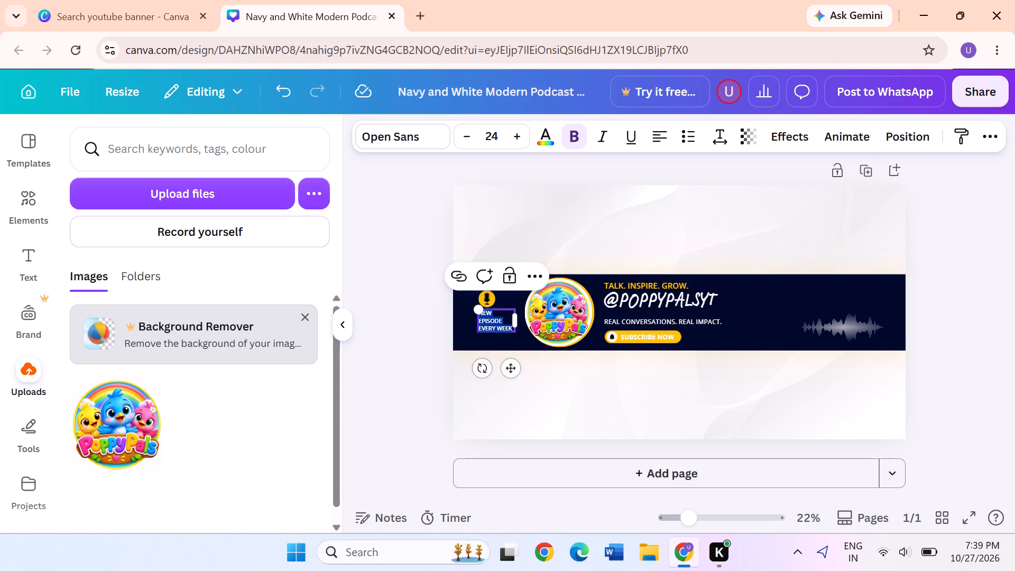
key("BackSpace")
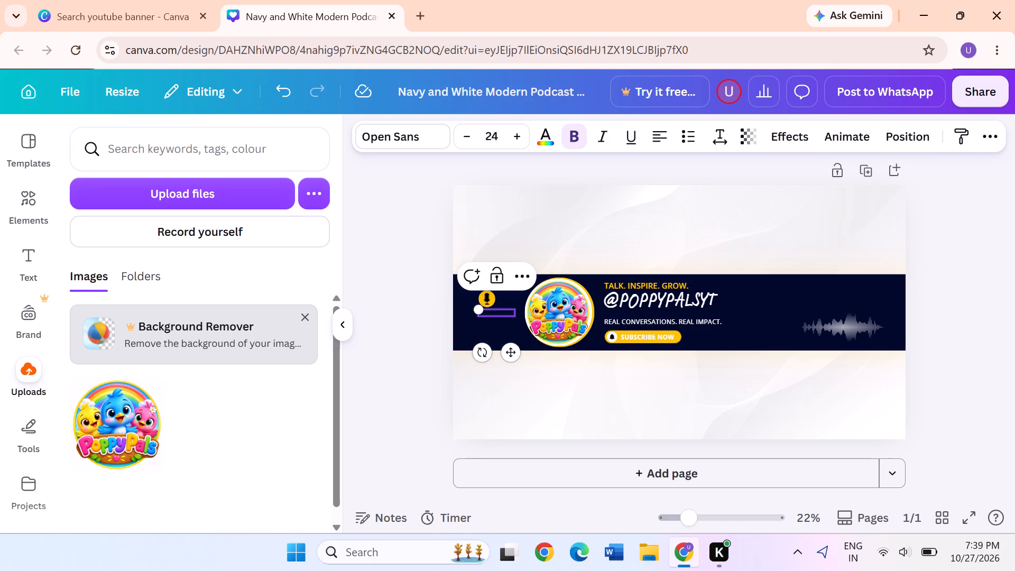
type("NEW video")
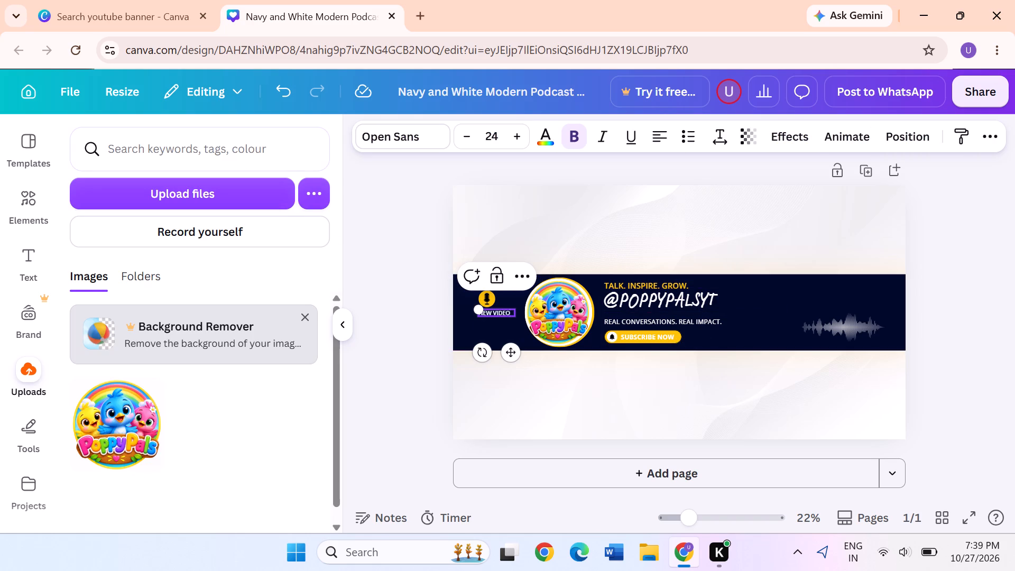
key("e")
type("vert")
key("BackSpace")
key("BackSpace")
key("BackSpace")
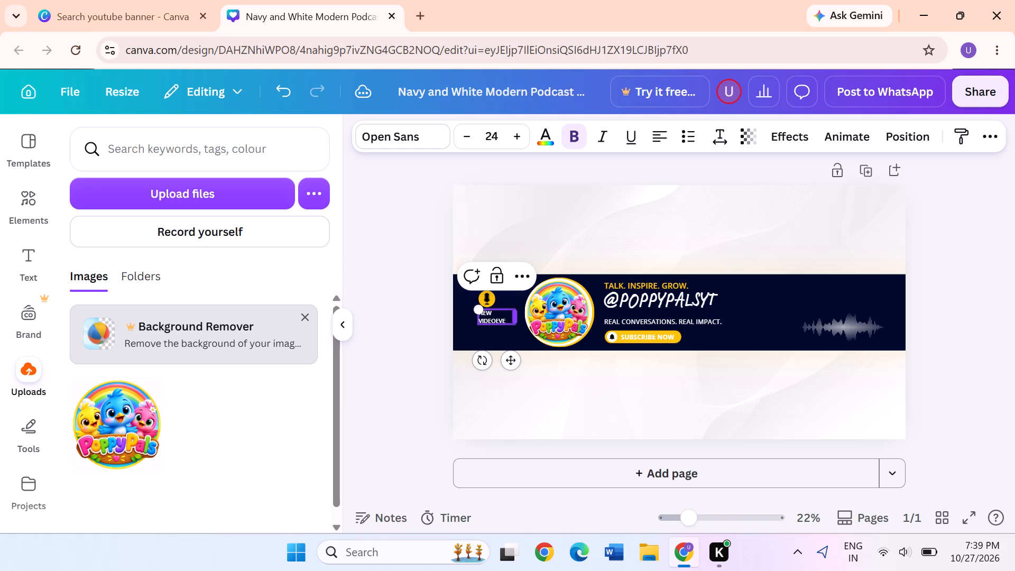
key("BackSpace")
key("BackSpace")
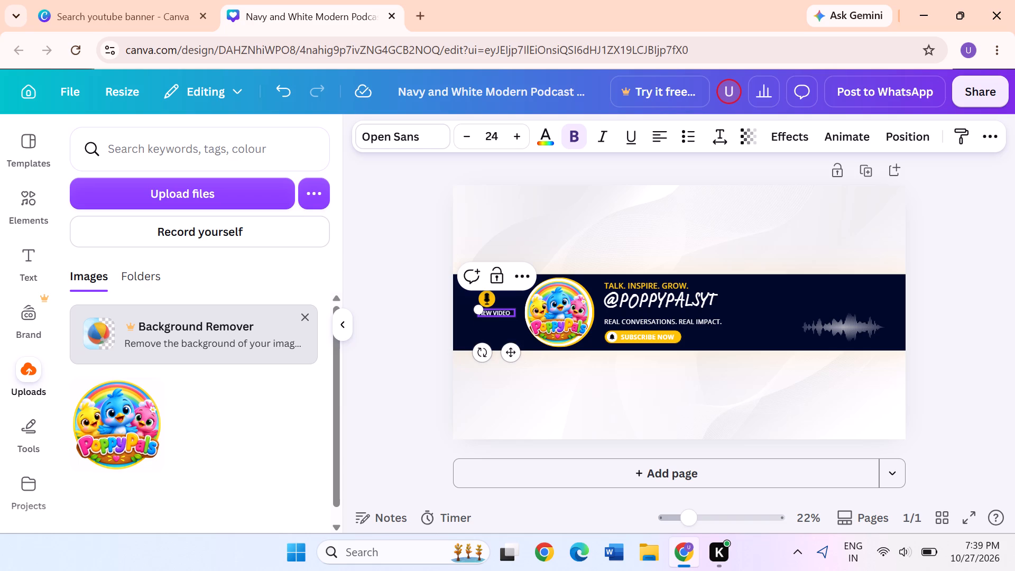
key("space")
type("every")
key("space")
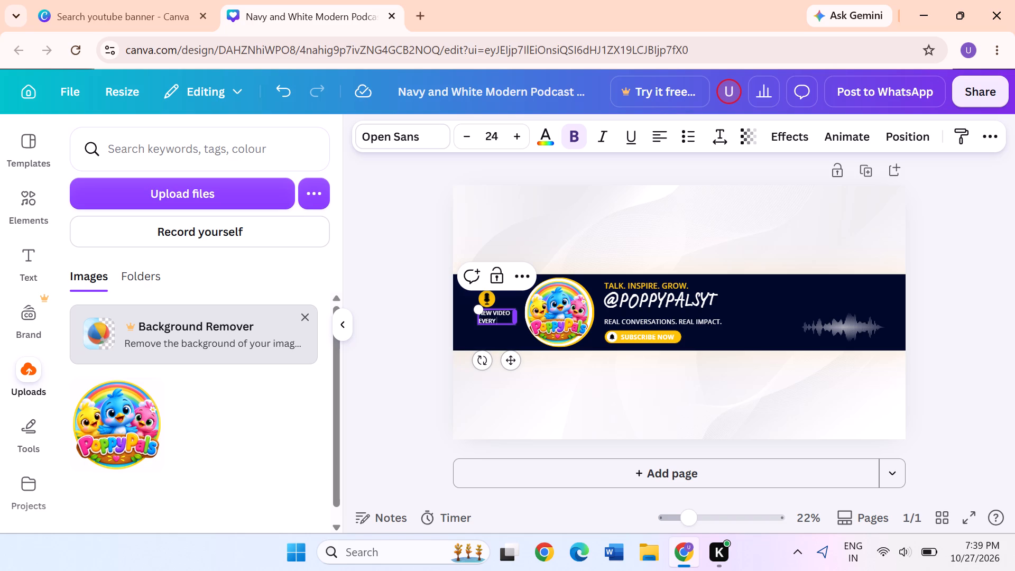
type("day")
key("space")
type("27")
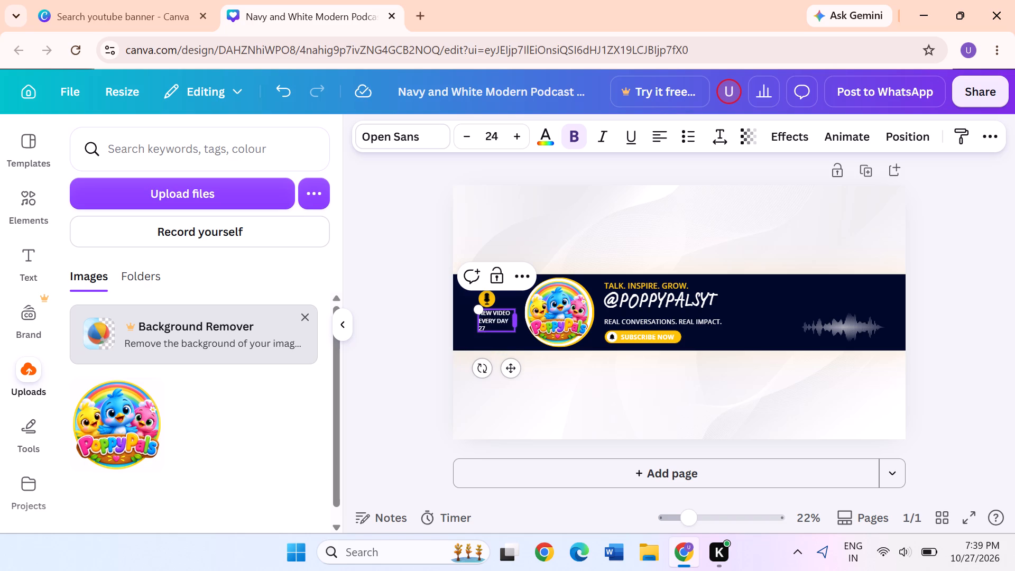
key("BackSpace")
key("4")
key("slash")
key("7")
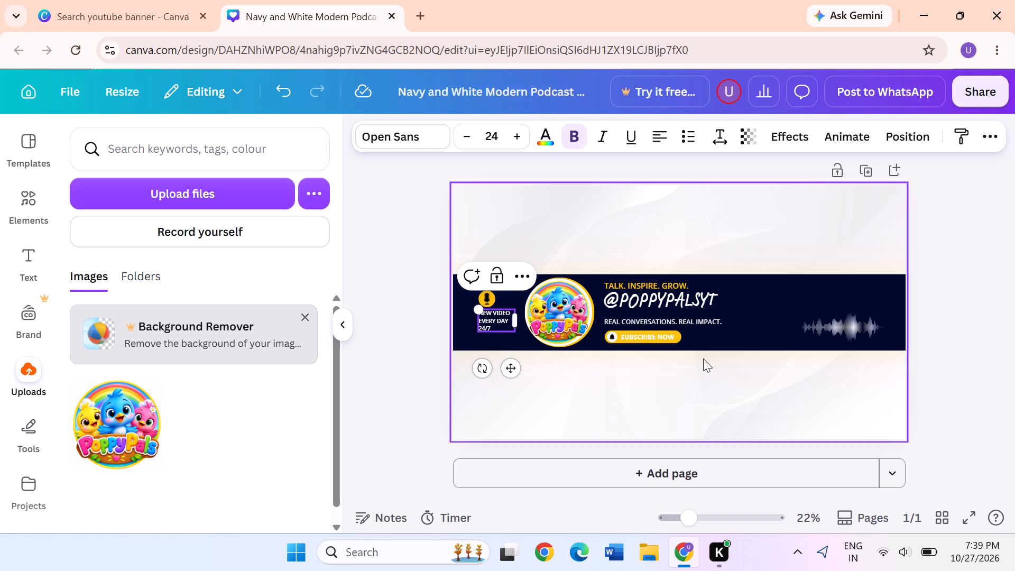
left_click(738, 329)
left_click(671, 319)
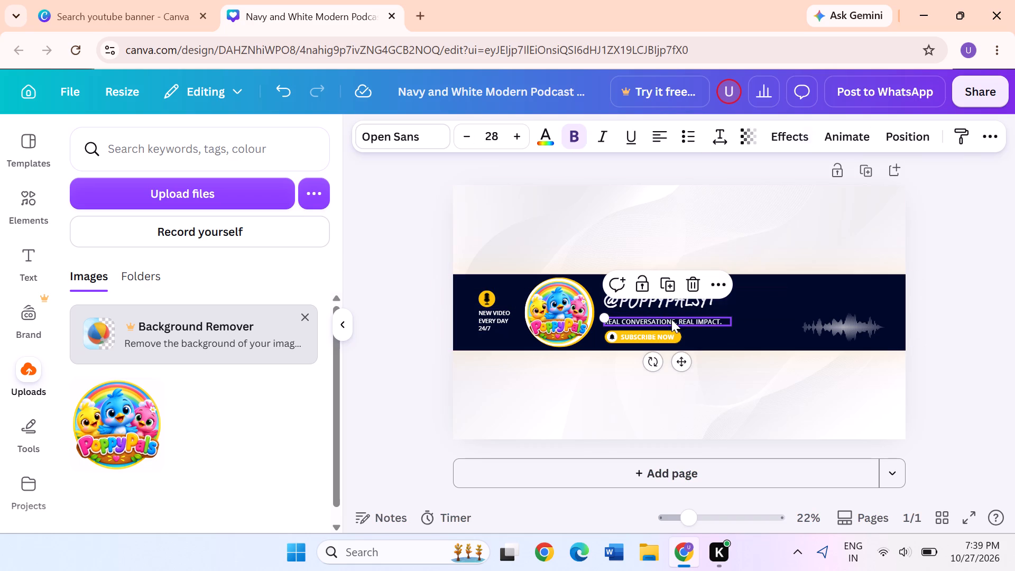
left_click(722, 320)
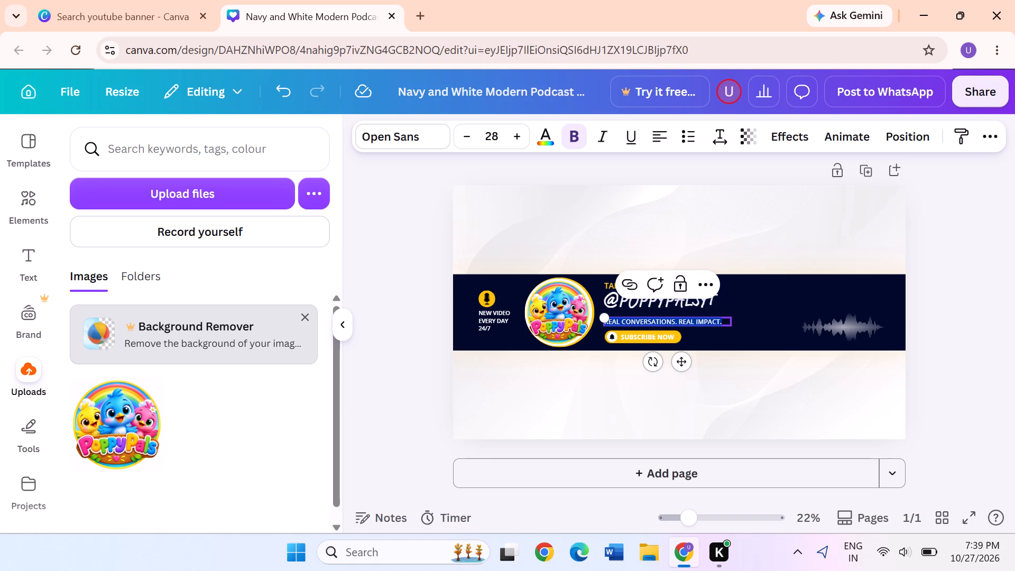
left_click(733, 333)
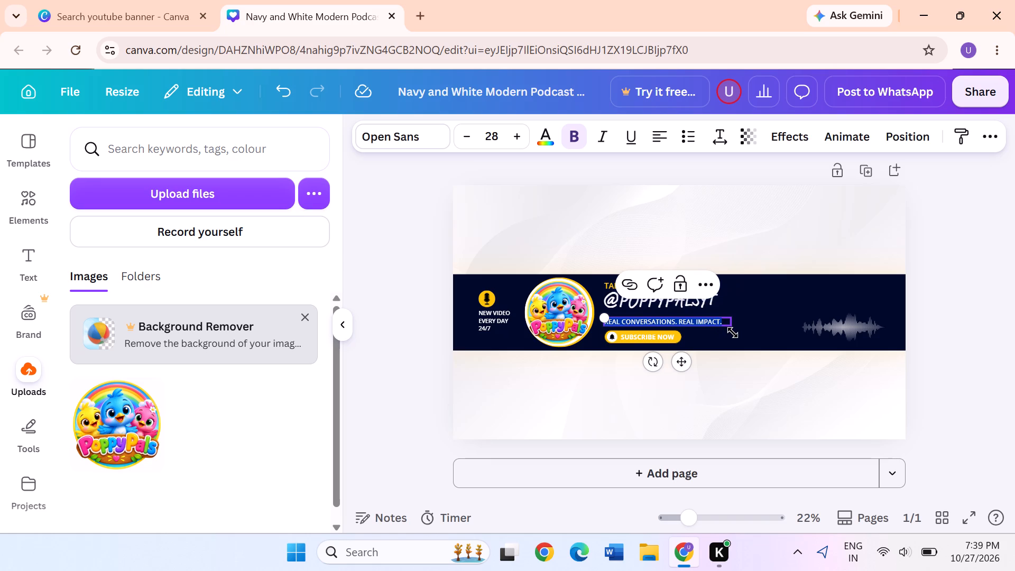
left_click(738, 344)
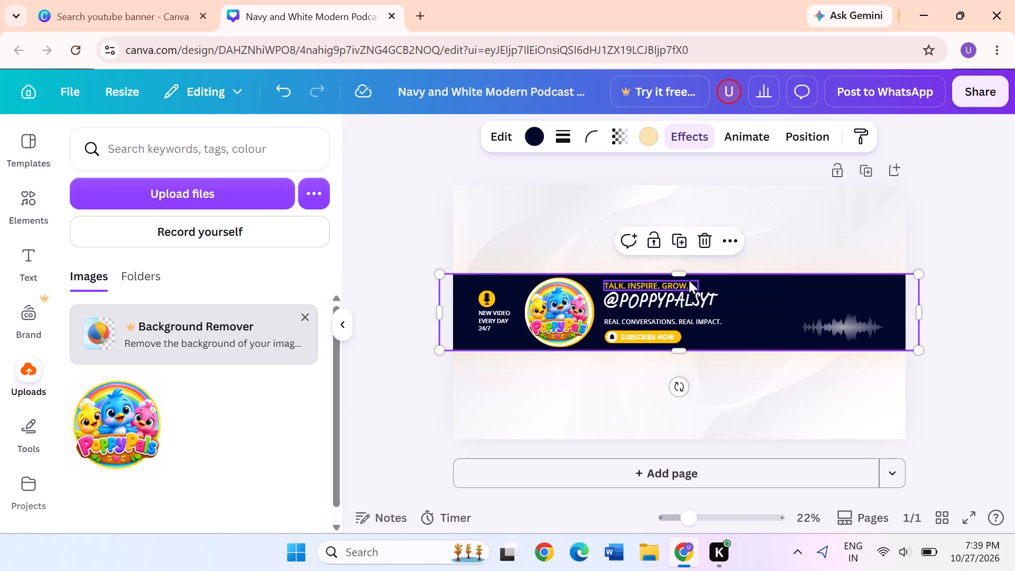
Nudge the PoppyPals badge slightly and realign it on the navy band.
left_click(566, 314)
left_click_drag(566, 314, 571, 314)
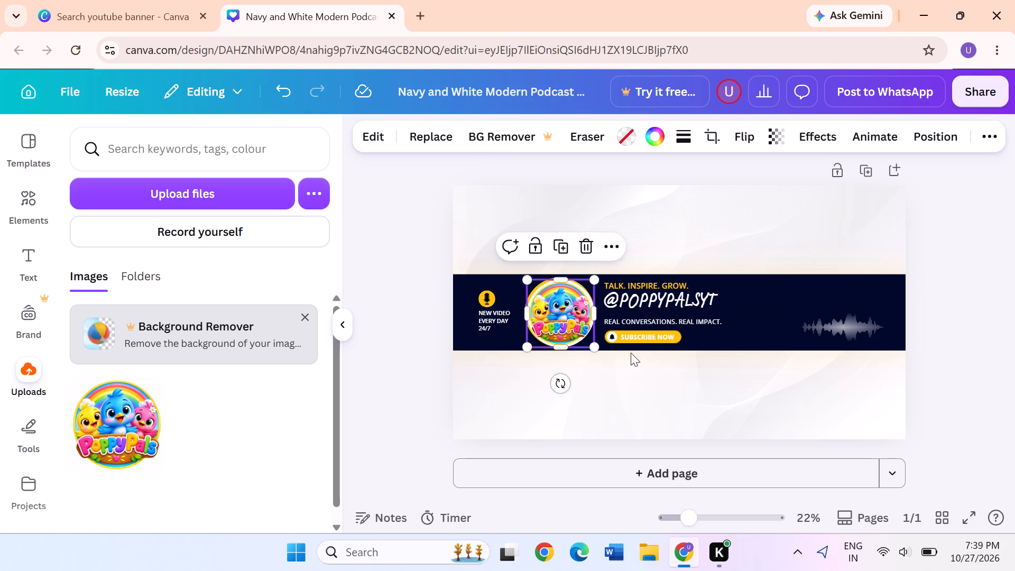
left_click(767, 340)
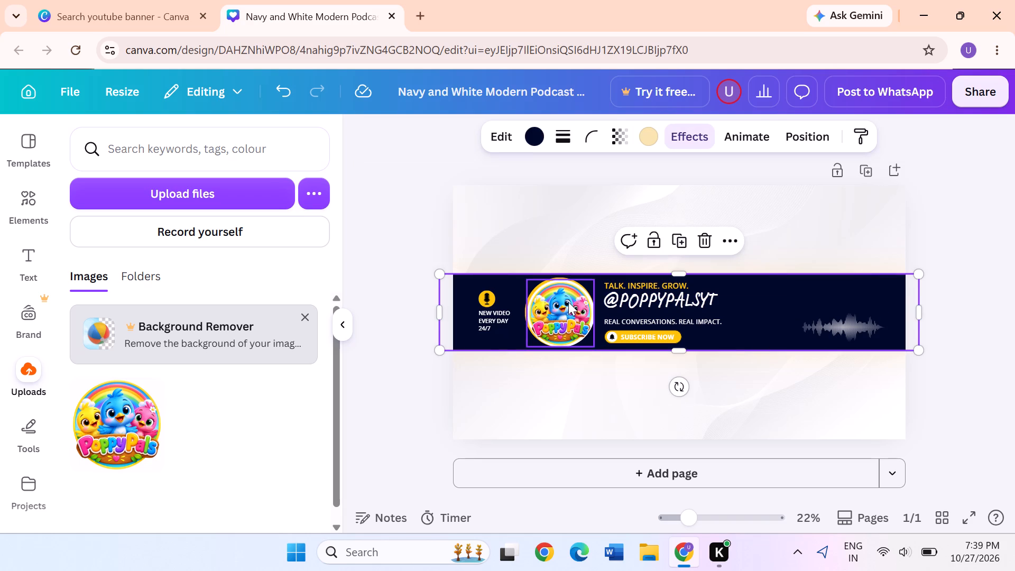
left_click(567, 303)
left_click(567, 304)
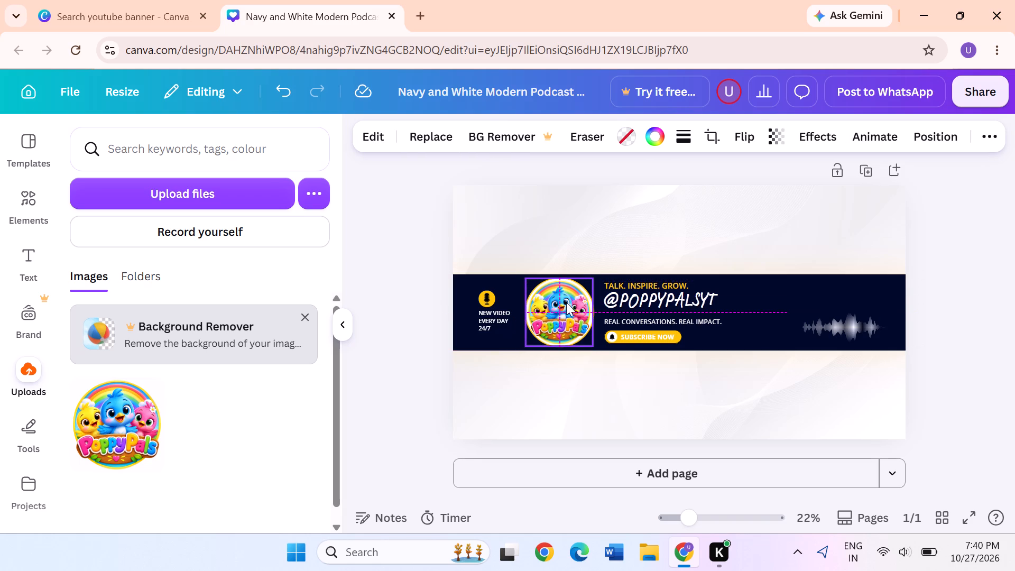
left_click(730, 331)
Search the fonts for linotype and apply Linotype Feltpen to the REAL CONVERSATIONS. REAL IMPACT. tagline.
left_click(827, 325)
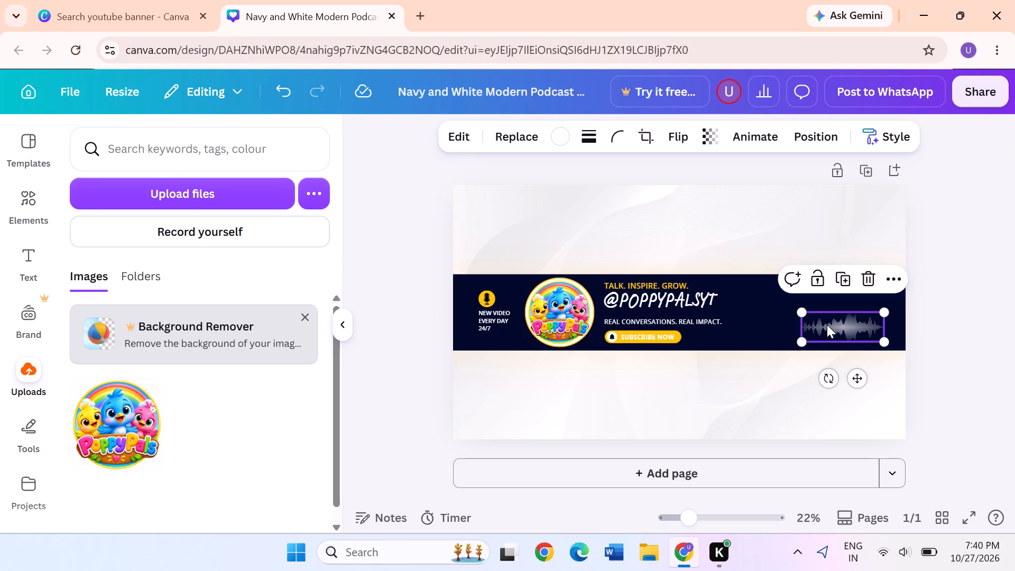
left_click(721, 320)
left_click(736, 331)
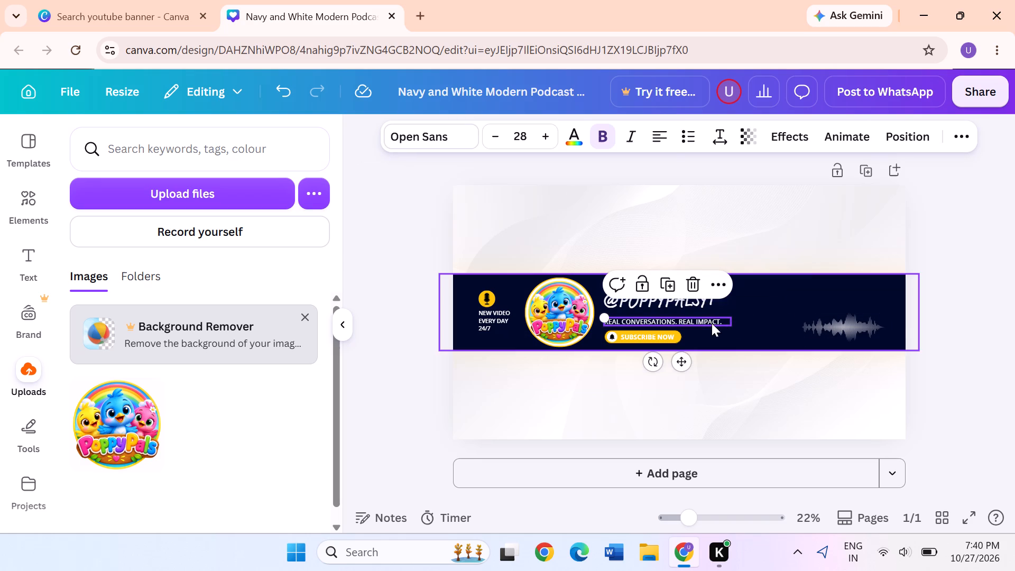
left_click(657, 305)
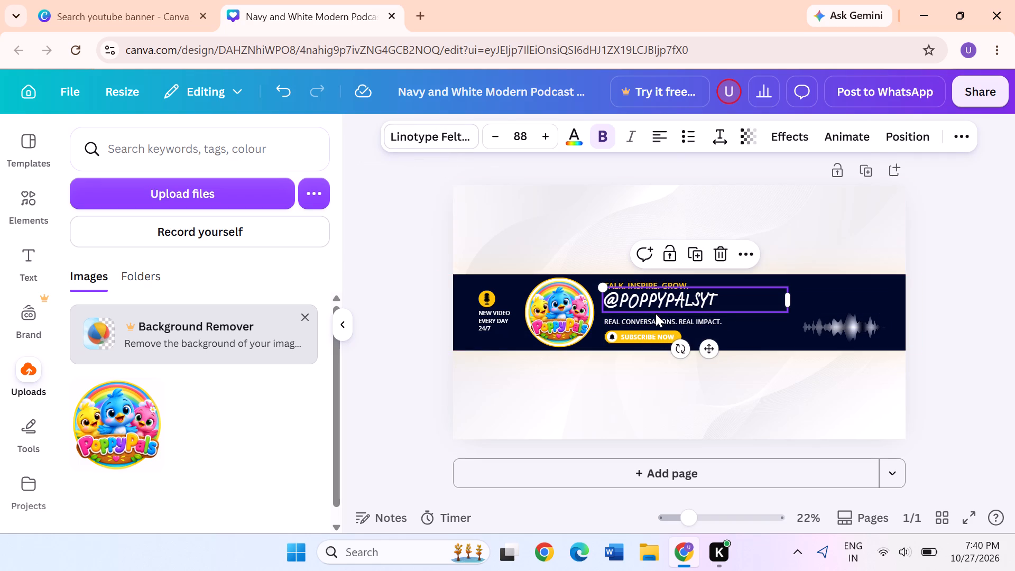
left_click(660, 319)
left_click(461, 139)
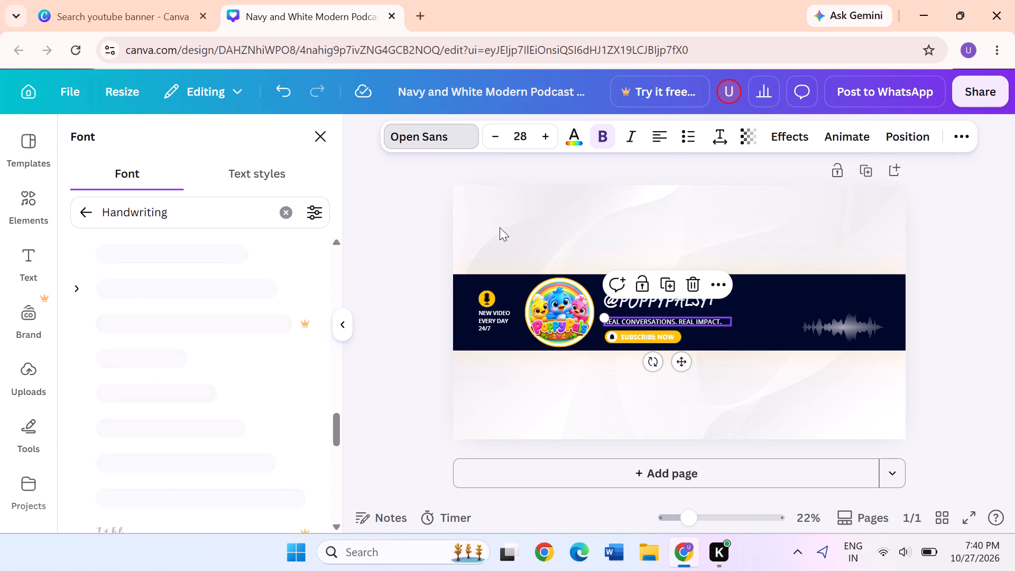
scroll(241, 209, "up", 3)
left_click_drag(241, 209, 63, 203)
type("linoty")
type("pe")
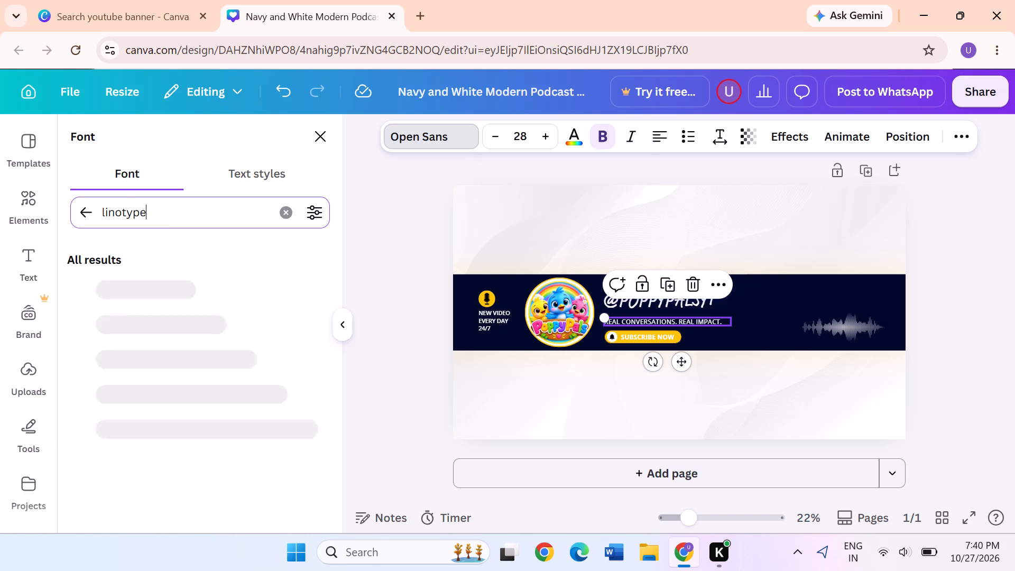
left_click(128, 302)
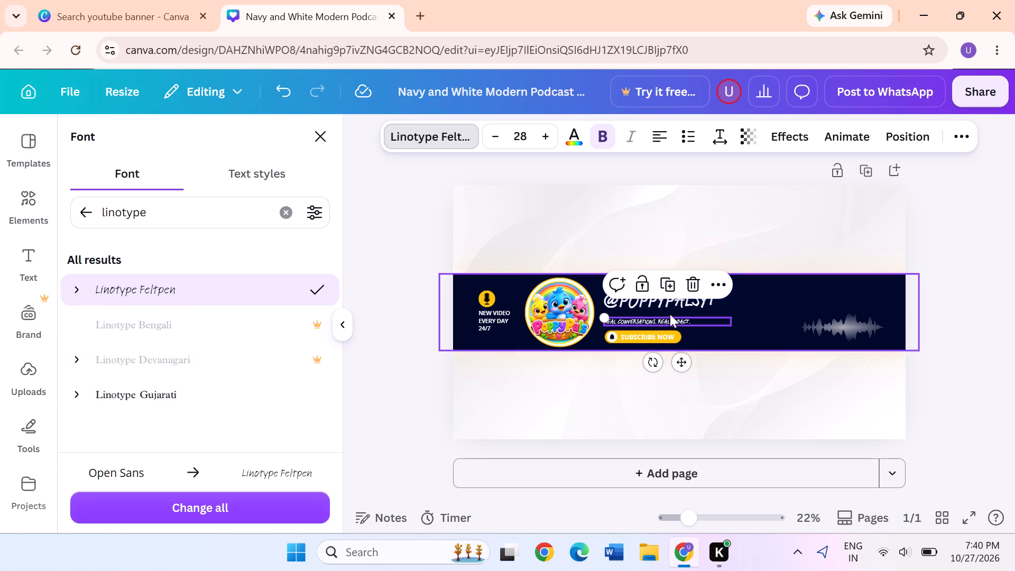
Apply Linotype Feltpen to the NEW VIDEO EVERY DAY 24/7 text and the TALK. INSPIRE. GROW. line.
left_click(500, 325)
left_click(205, 280)
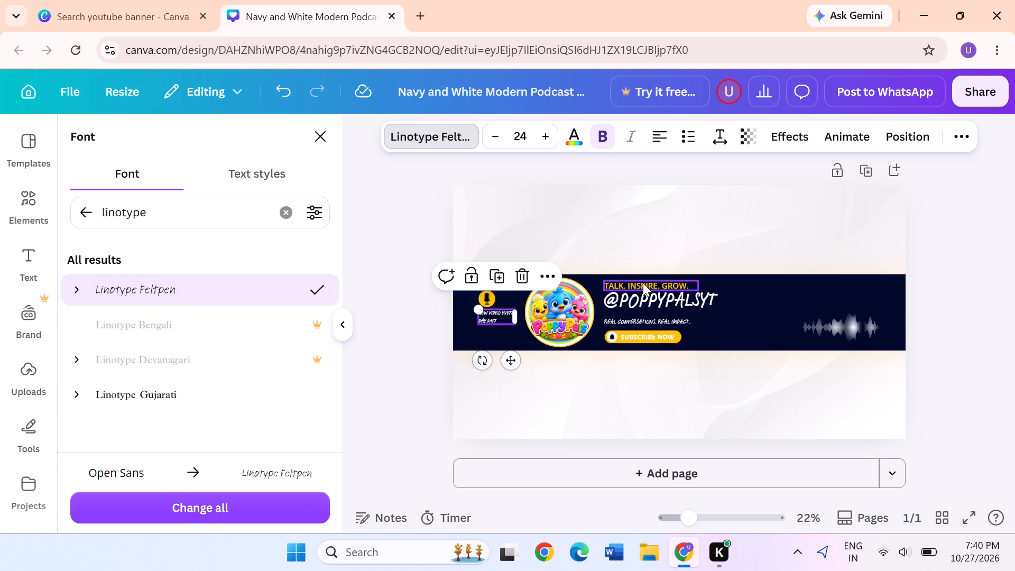
left_click(643, 283)
left_click(229, 285)
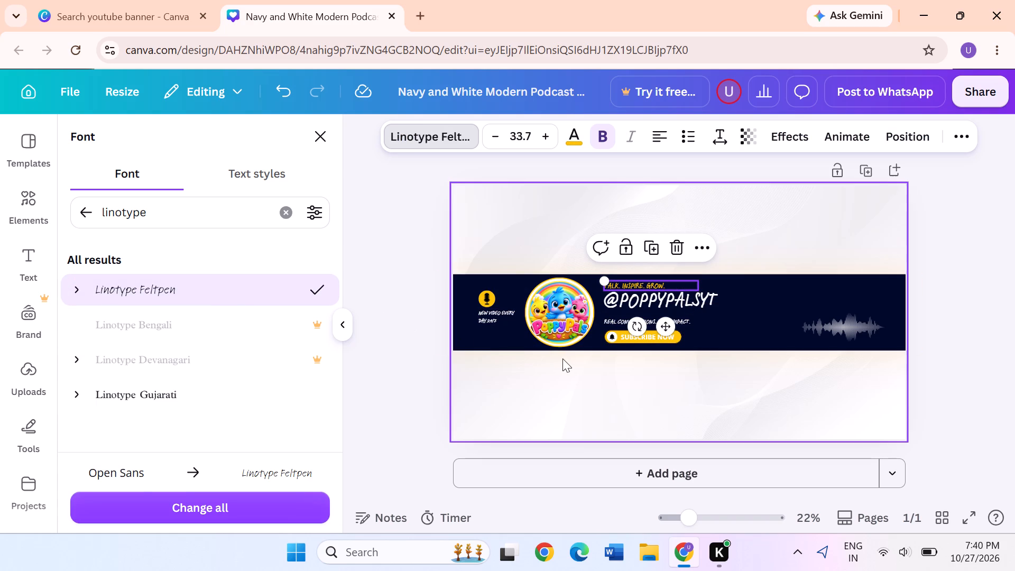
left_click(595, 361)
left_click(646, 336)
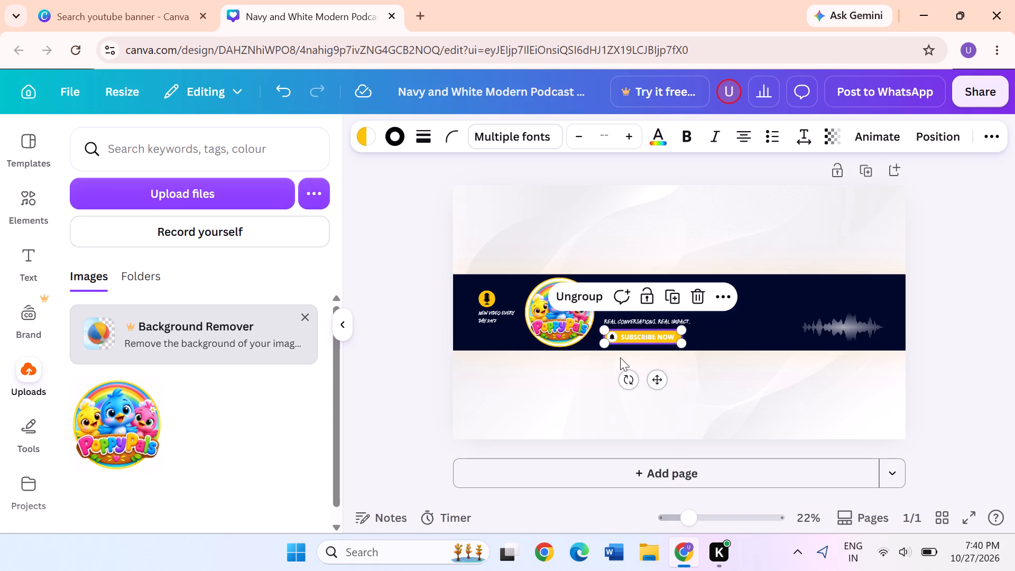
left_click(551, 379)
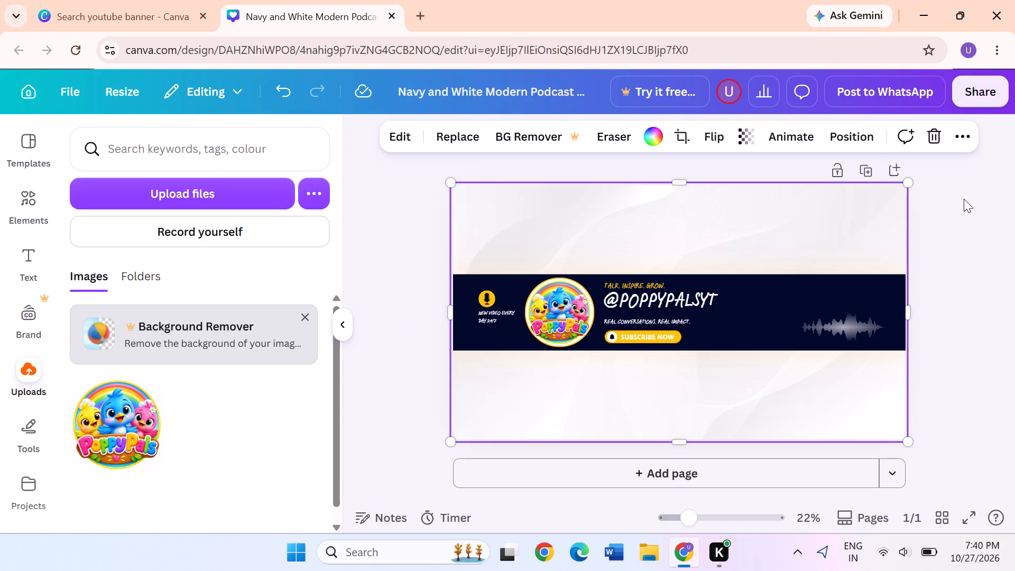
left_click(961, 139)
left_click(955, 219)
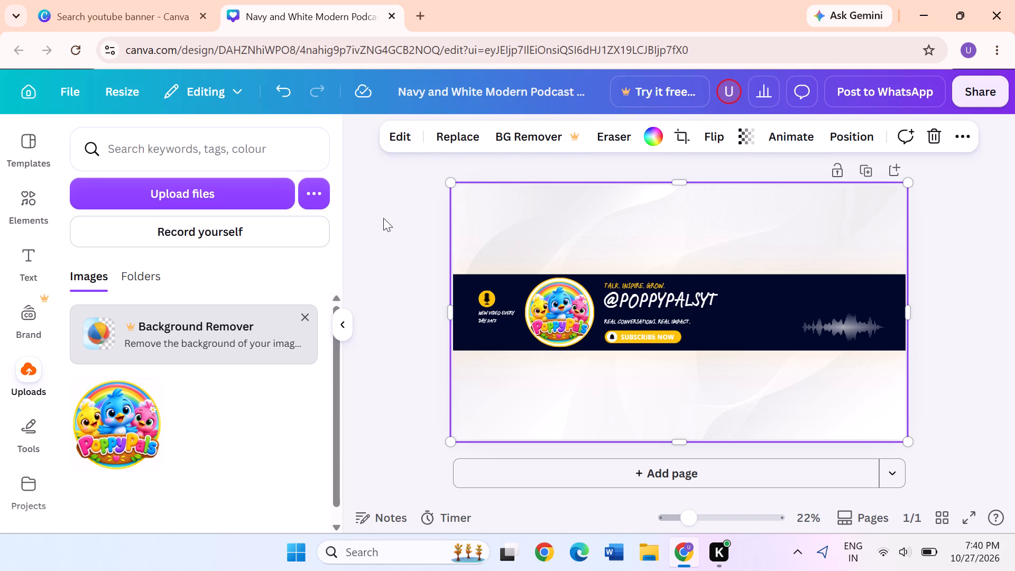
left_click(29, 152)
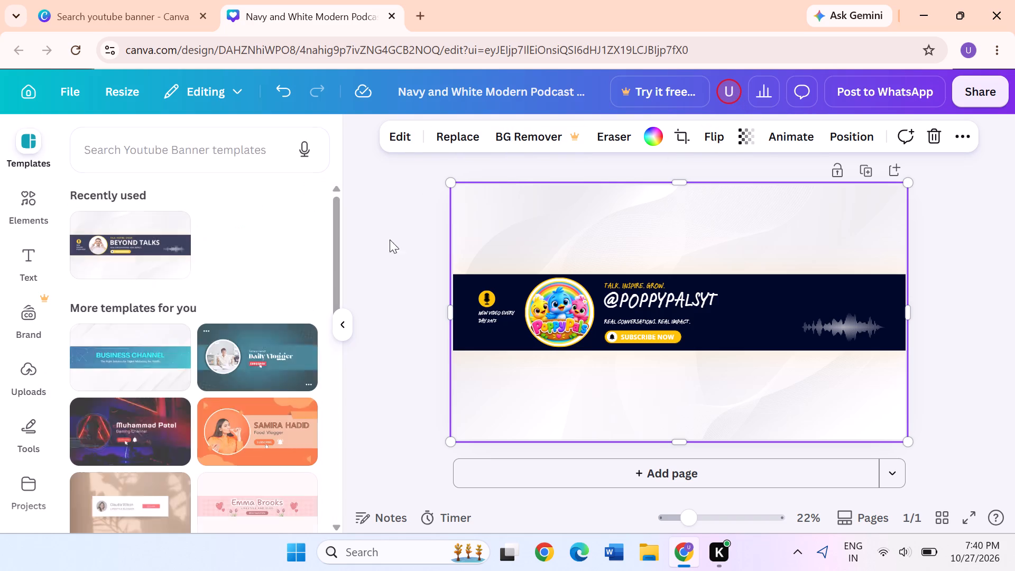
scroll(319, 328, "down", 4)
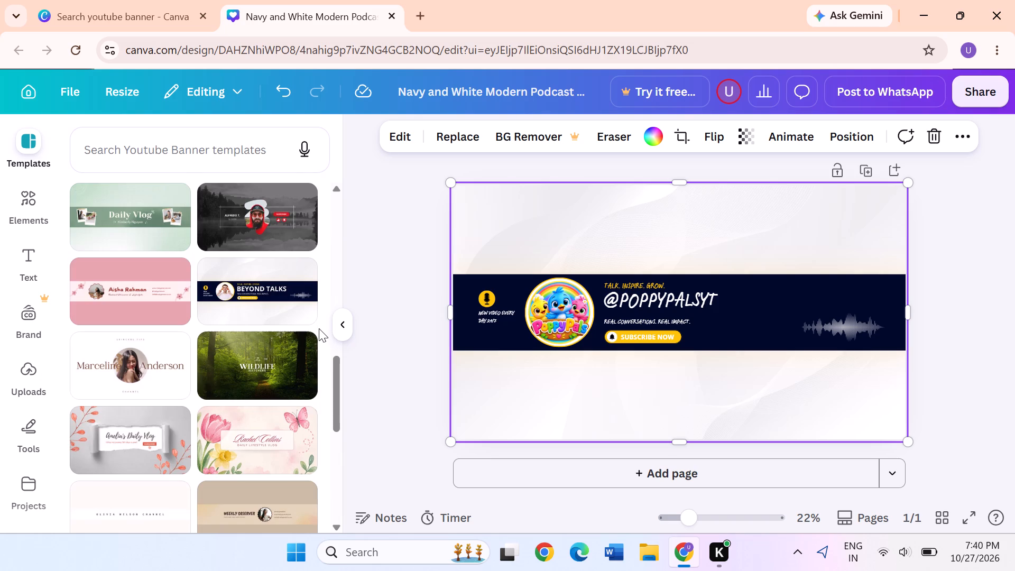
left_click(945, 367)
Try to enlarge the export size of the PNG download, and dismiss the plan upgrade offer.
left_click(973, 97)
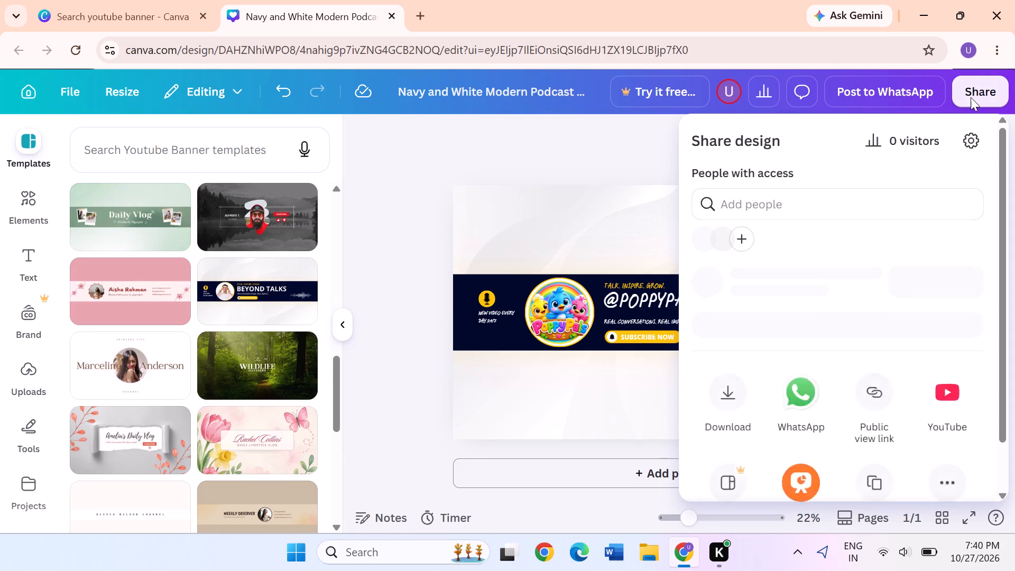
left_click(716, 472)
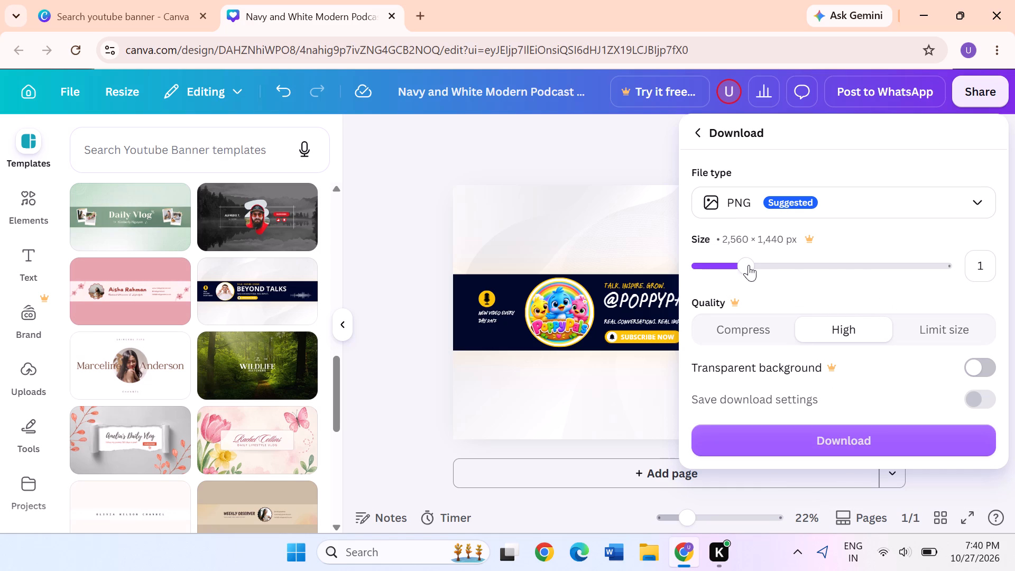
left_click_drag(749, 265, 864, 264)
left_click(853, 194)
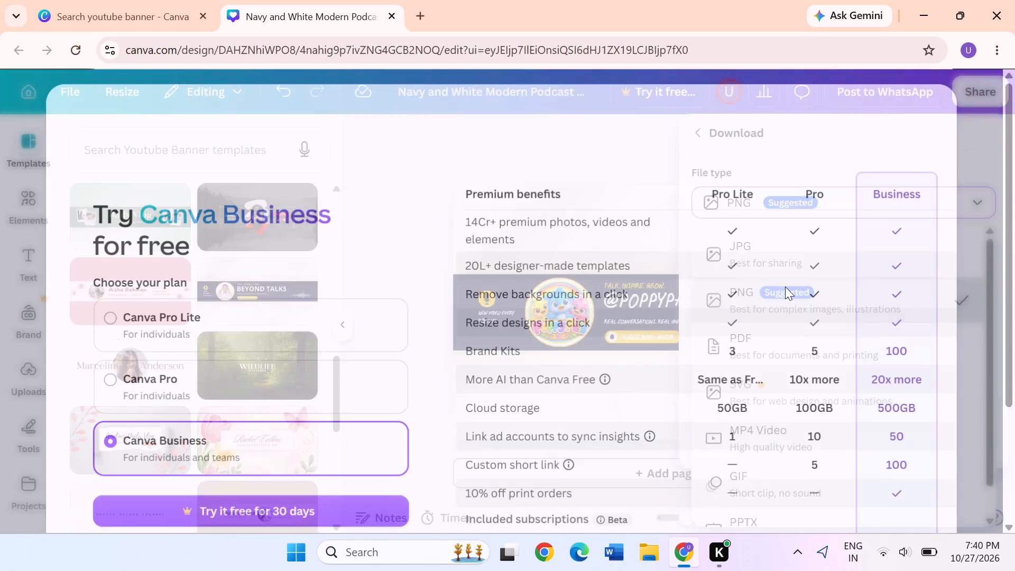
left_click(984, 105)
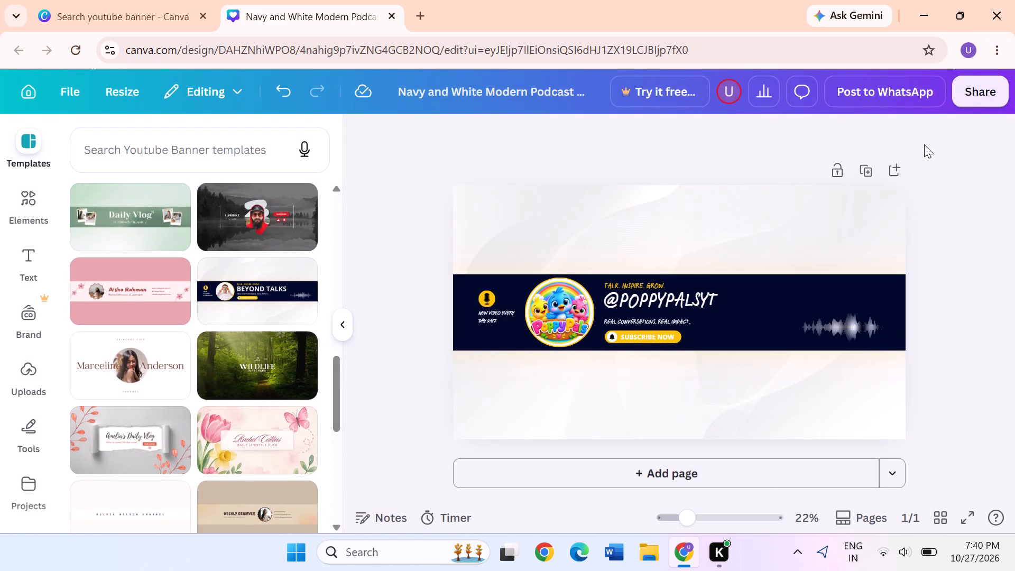
Reopen the banner's download settings and look through the available file types.
left_click(992, 88)
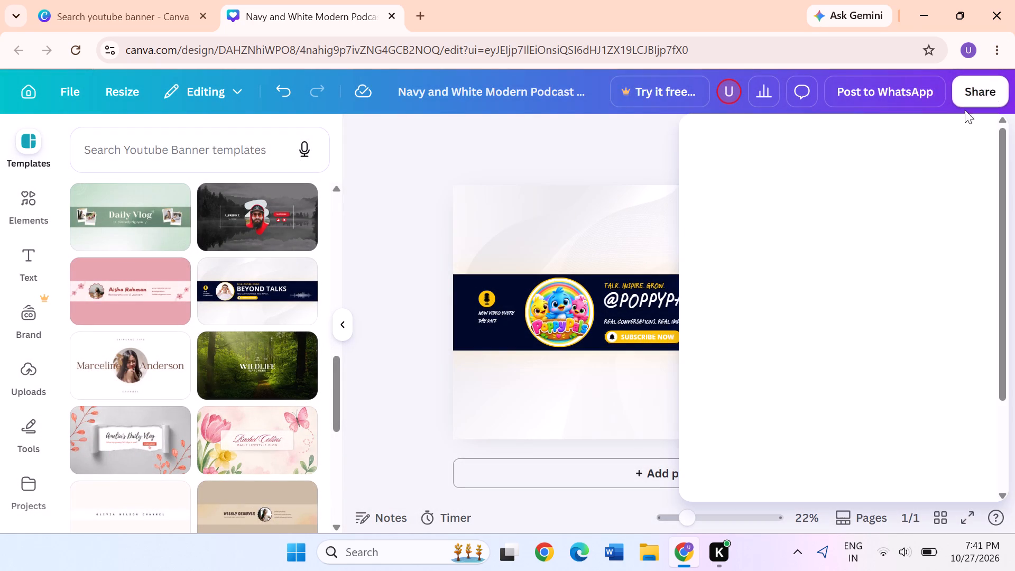
left_click(736, 467)
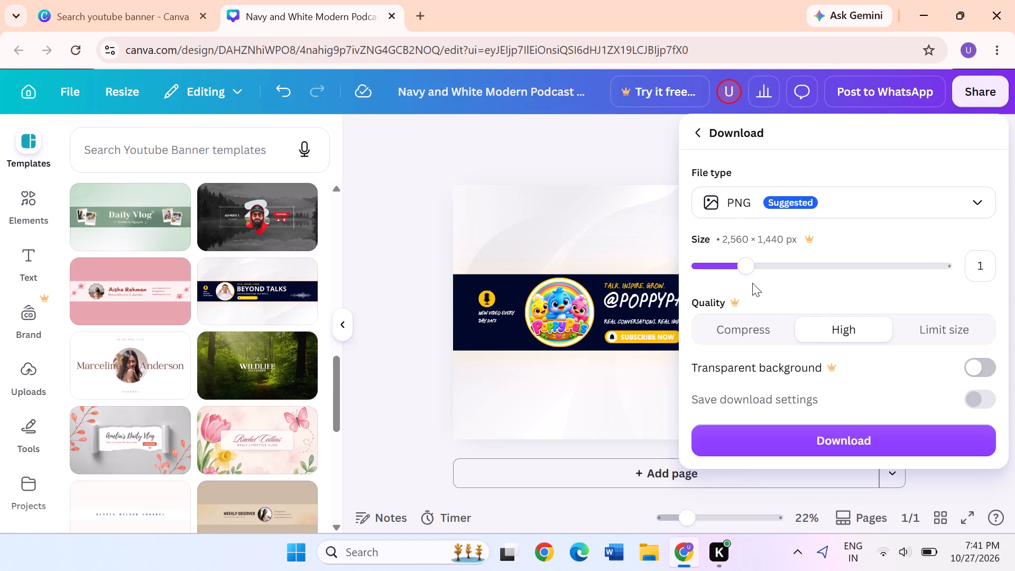
left_click(828, 193)
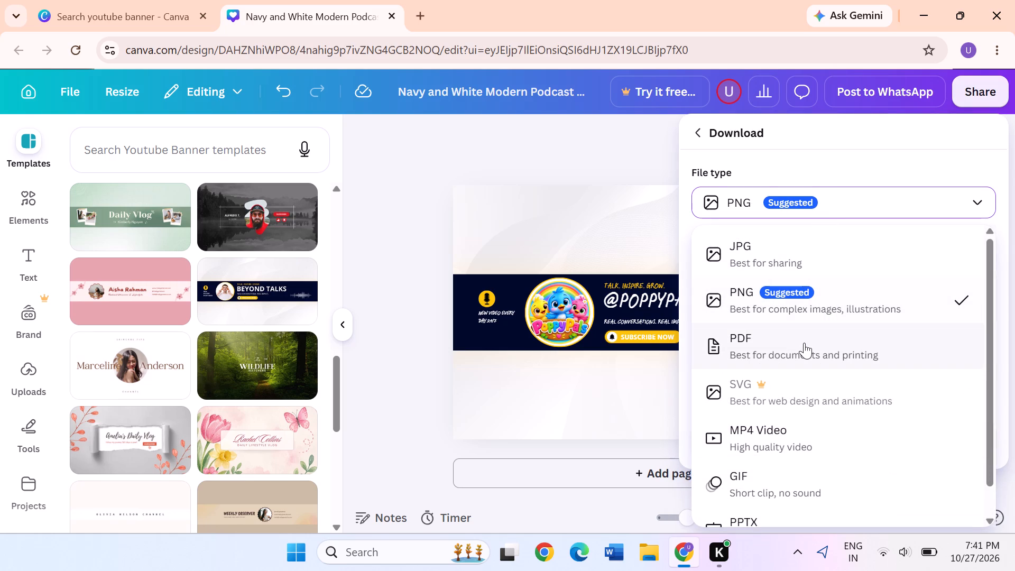
scroll(804, 343, "down", 1)
scroll(804, 343, "up", 2)
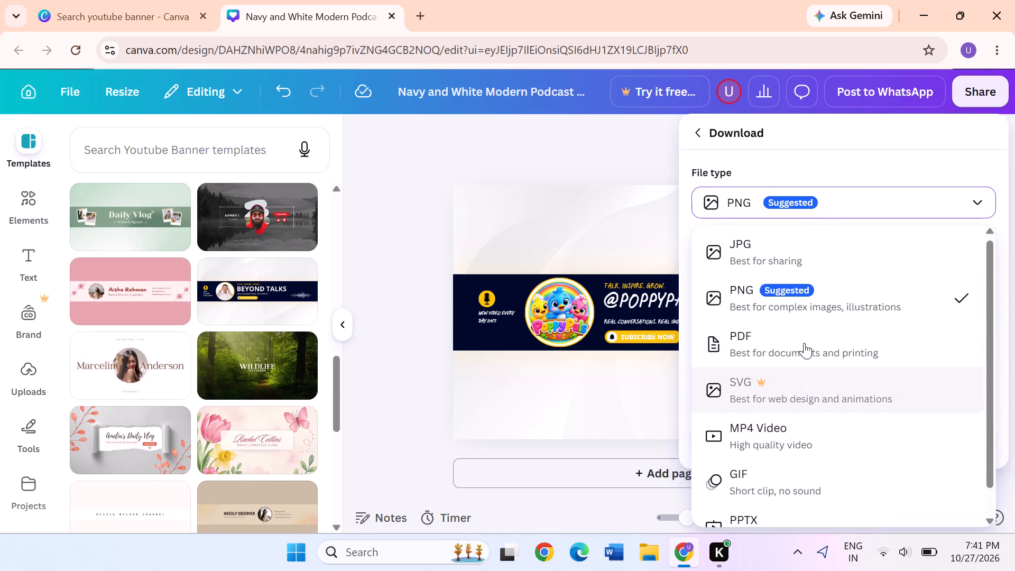
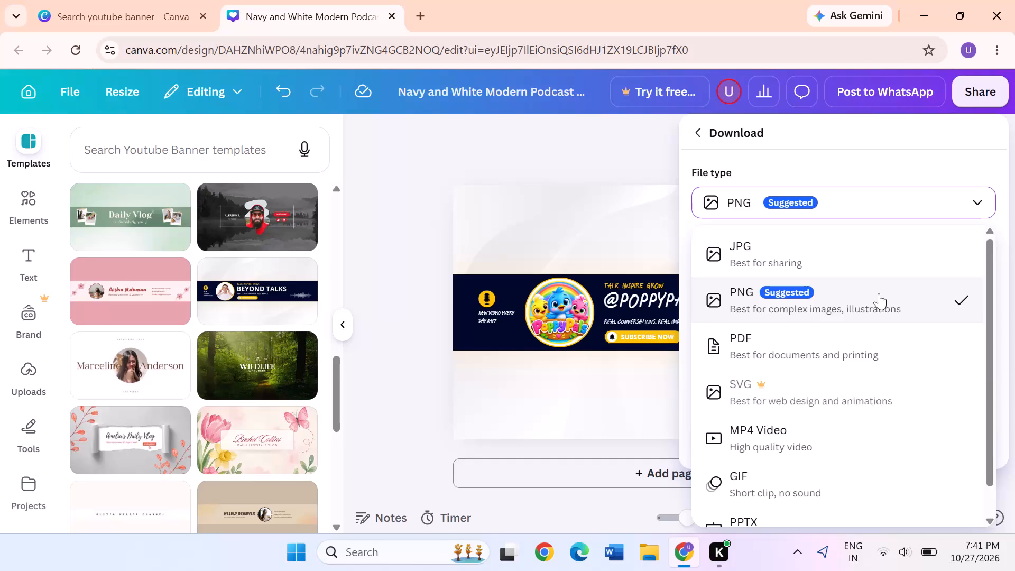
Choose JPG as the file type for the banner download.
left_click(878, 260)
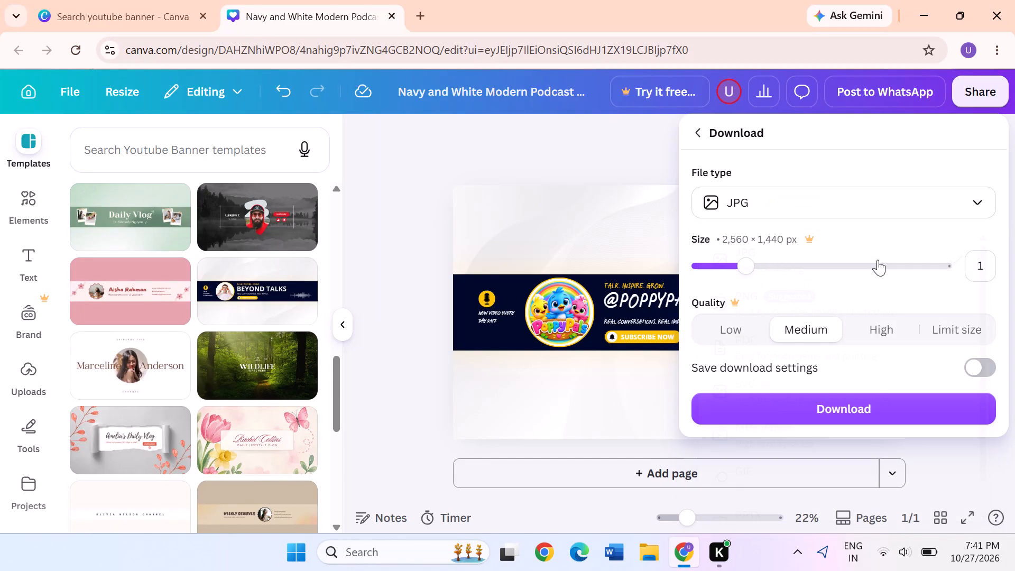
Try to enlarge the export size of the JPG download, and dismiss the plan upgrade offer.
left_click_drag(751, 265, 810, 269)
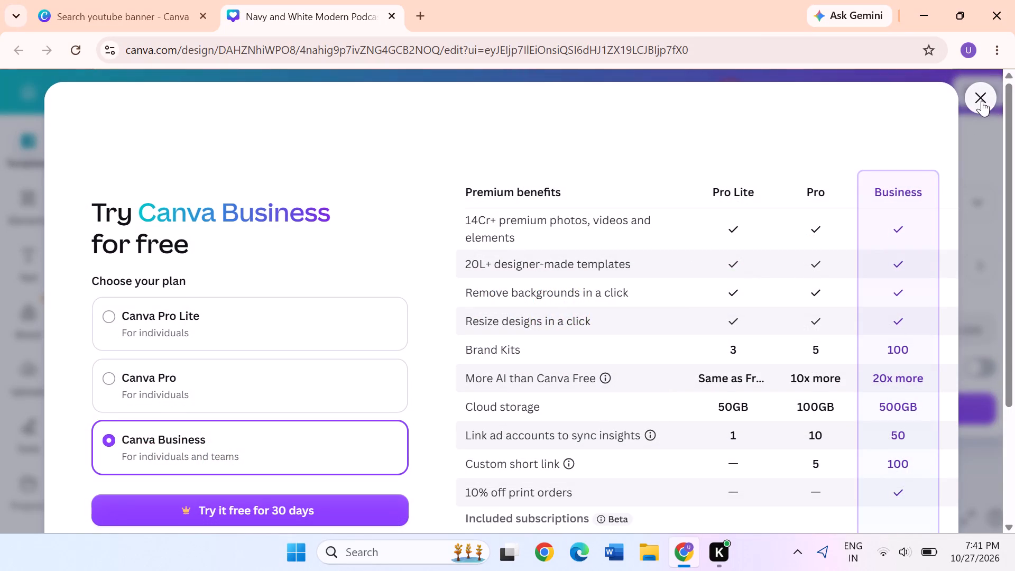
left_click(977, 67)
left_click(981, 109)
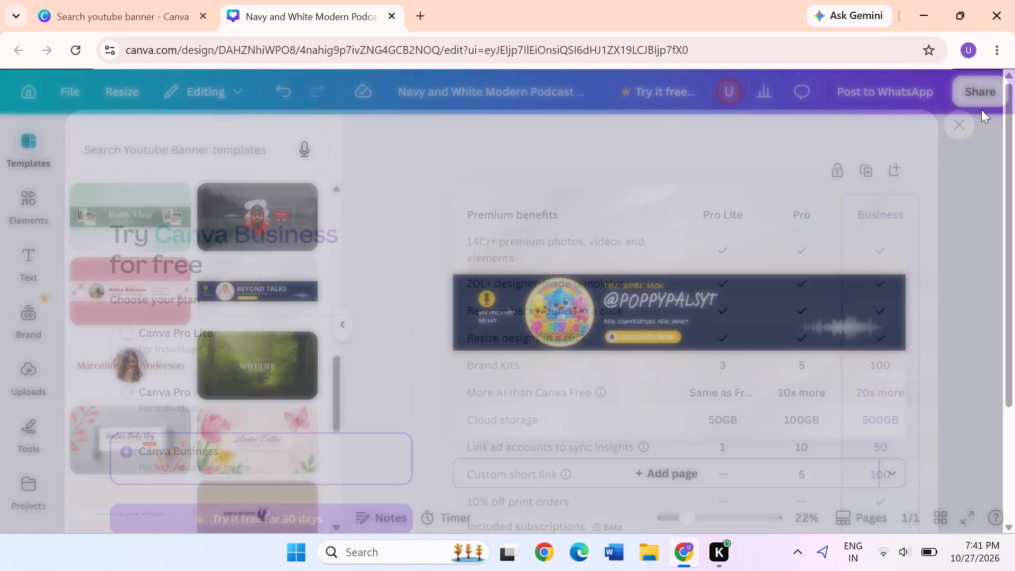
Reopen the banner's download settings and download the design as a JPG.
left_click(961, 87)
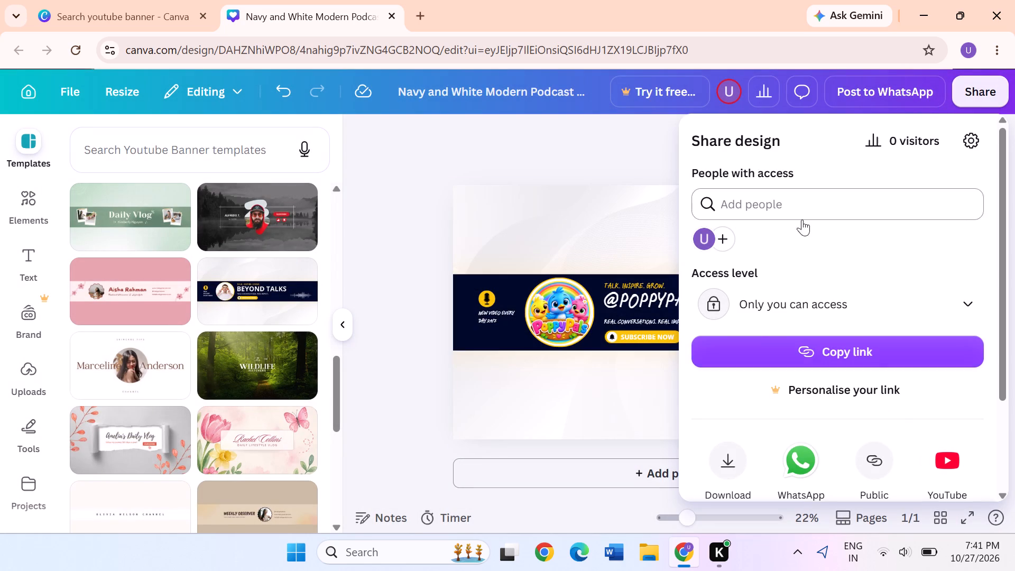
left_click(727, 442)
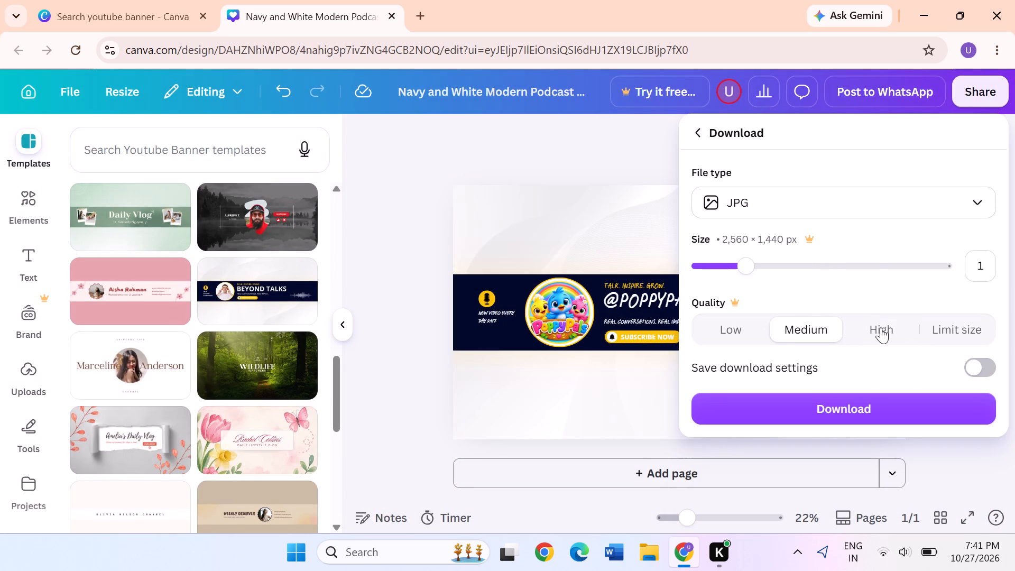
scroll(796, 271, "down", 1)
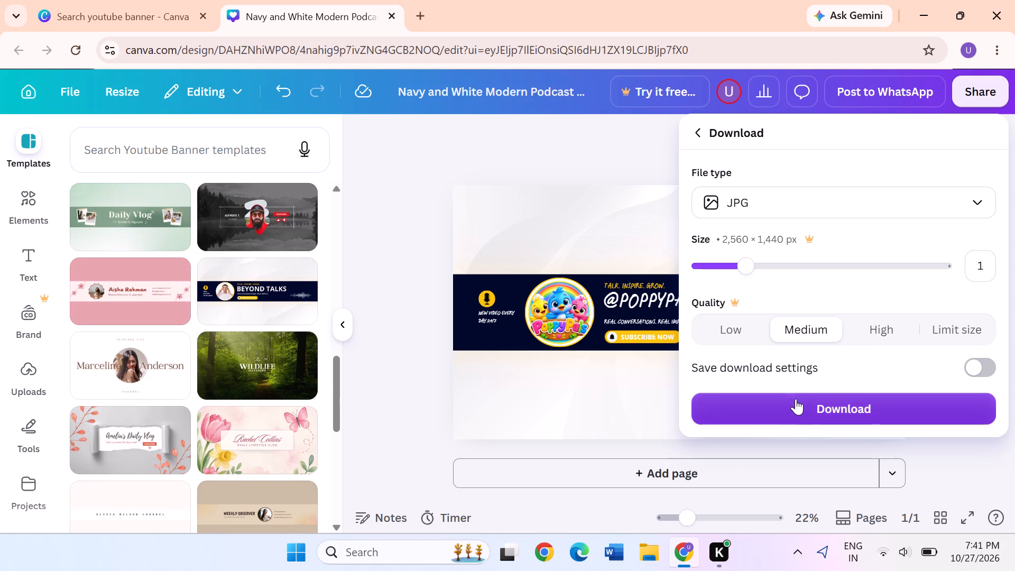
left_click(802, 398)
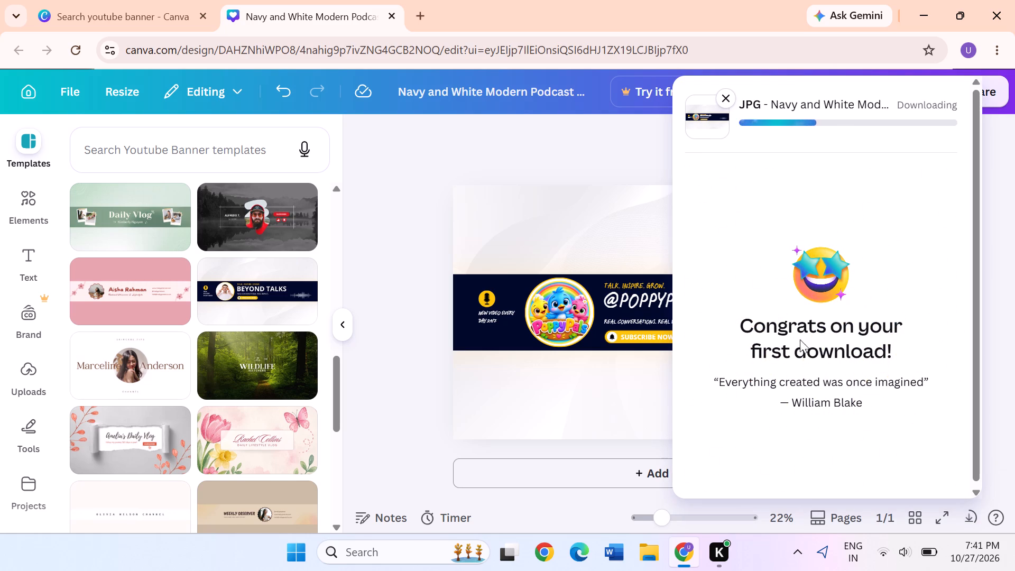
Search the web for yt in a new browser tab and open YouTube Studio from the results.
left_click(419, 7)
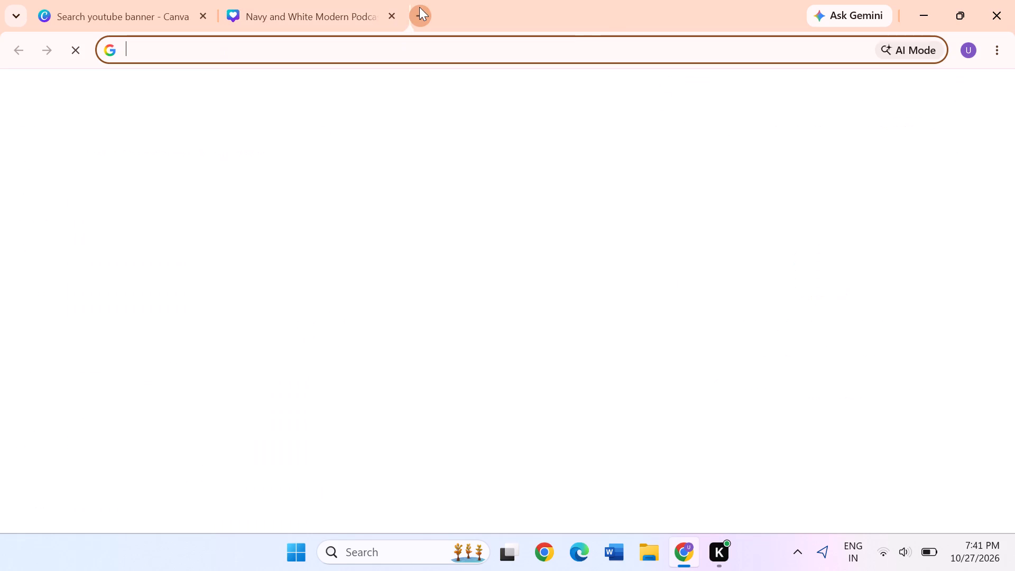
type("yt")
key("Return")
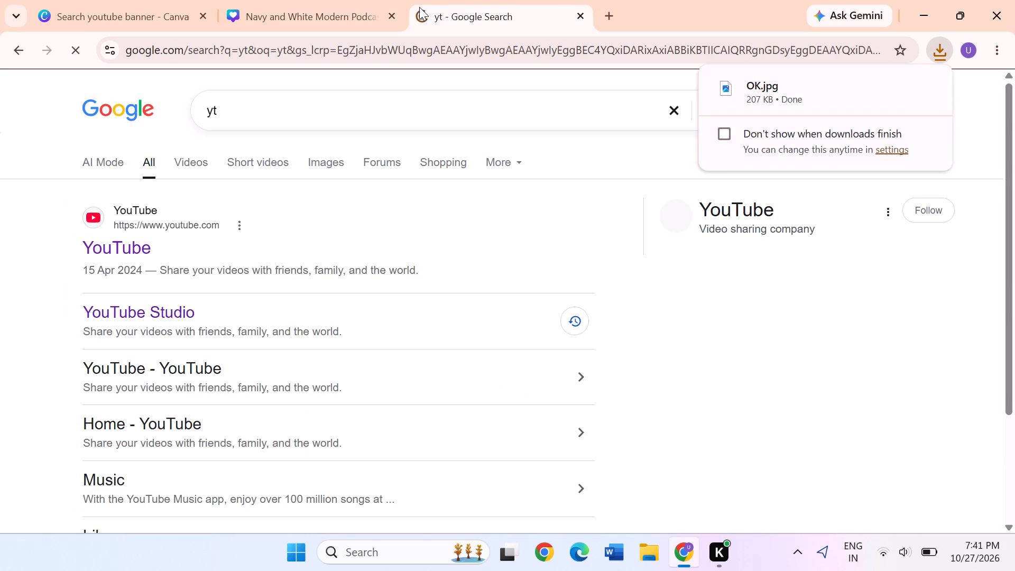
left_click(123, 236)
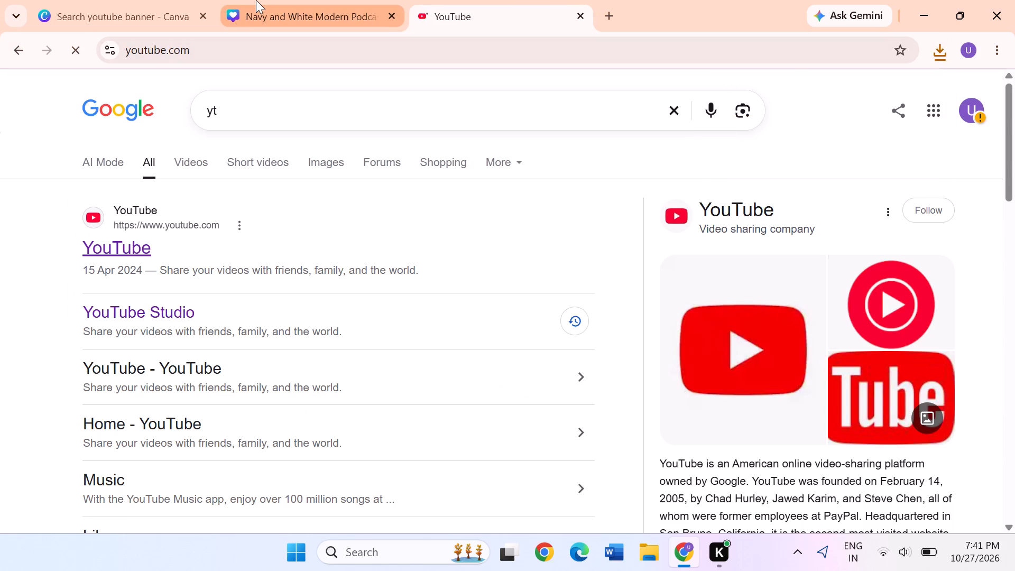
left_click(312, 0)
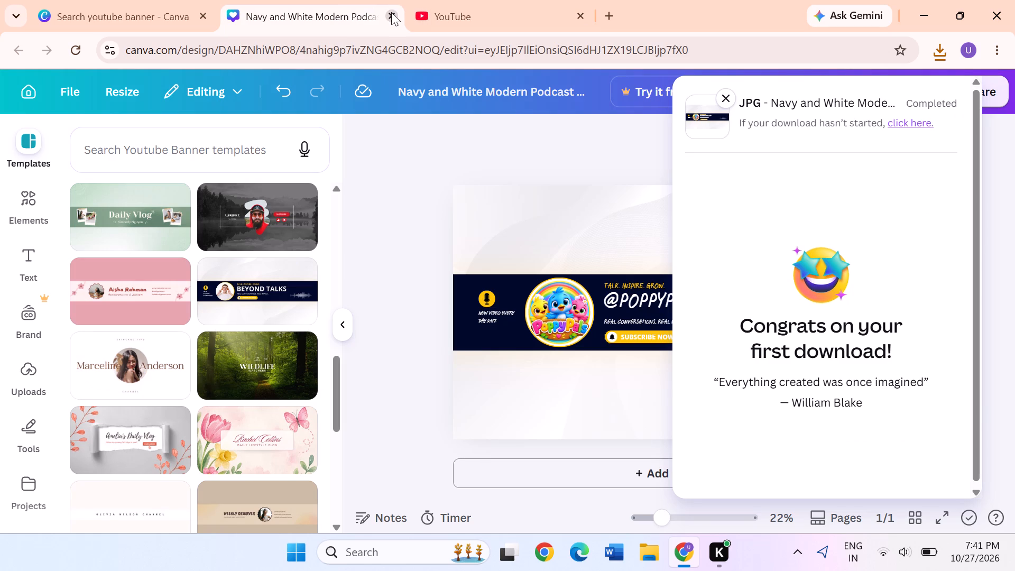
left_click(483, 0)
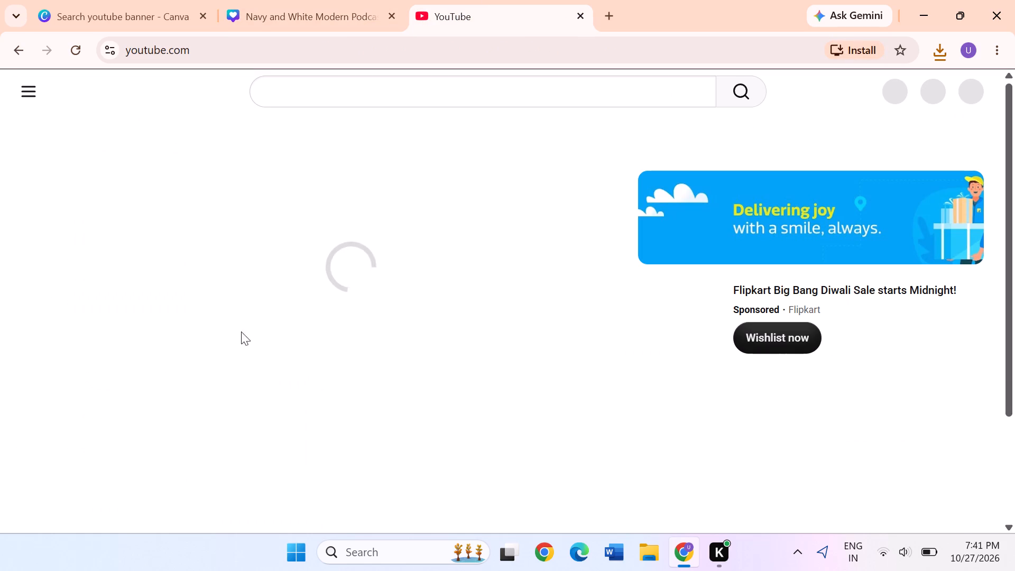
left_click(16, 59)
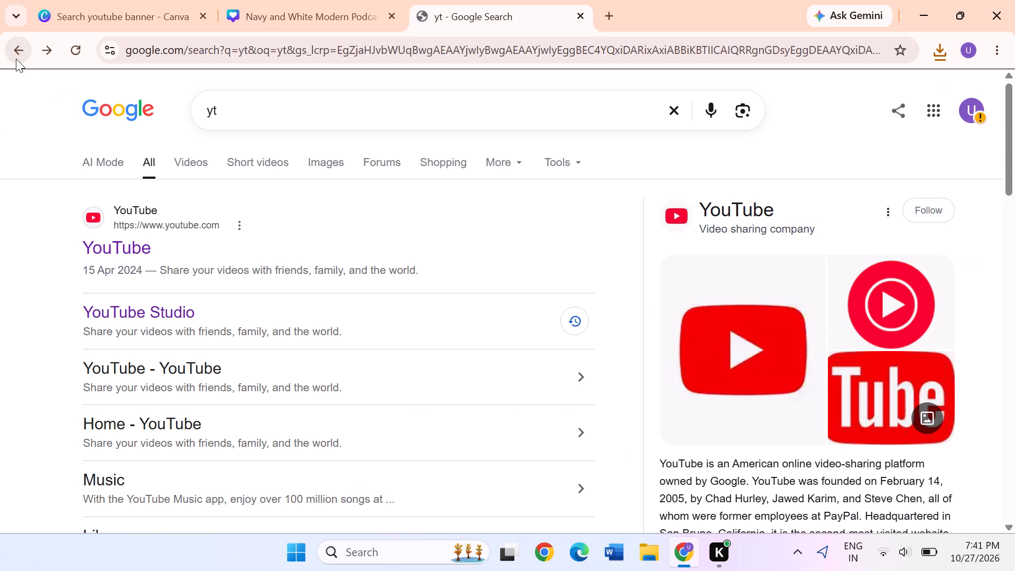
left_click(143, 315)
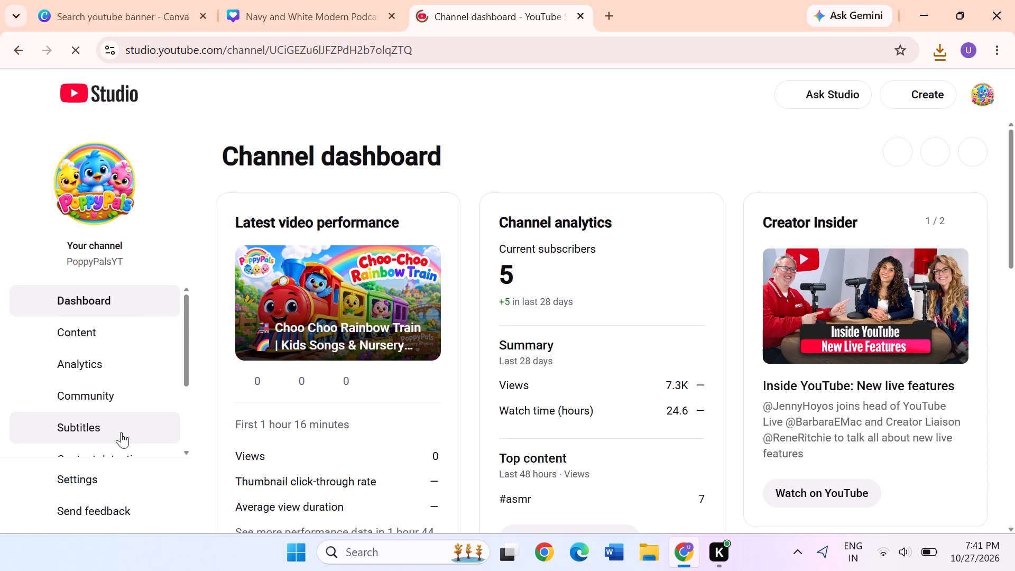
Open the profile settings of the PoppyPalsYT channel's customisation page.
scroll(121, 437, "down", 3)
left_click(147, 399)
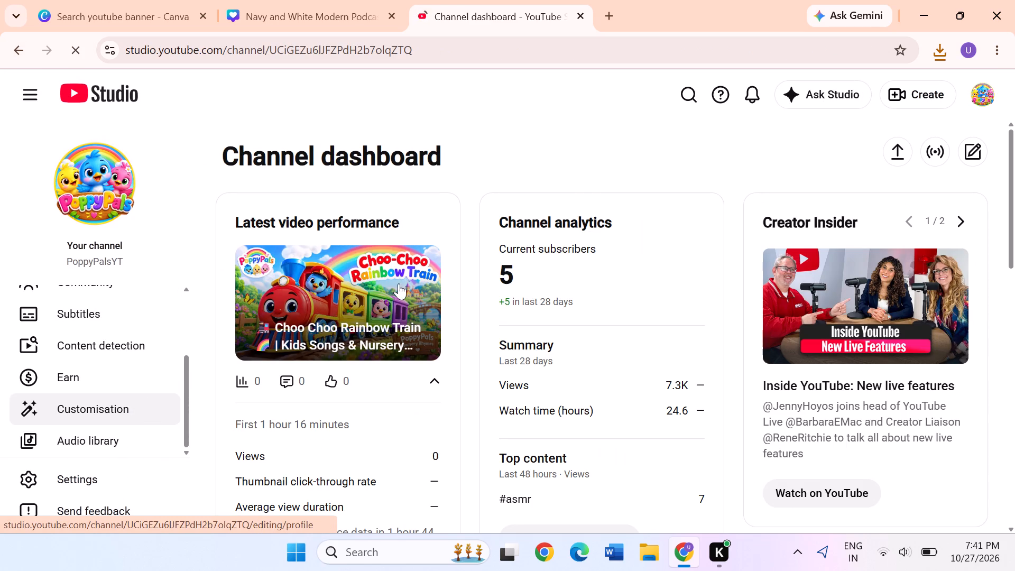
left_click(338, 216)
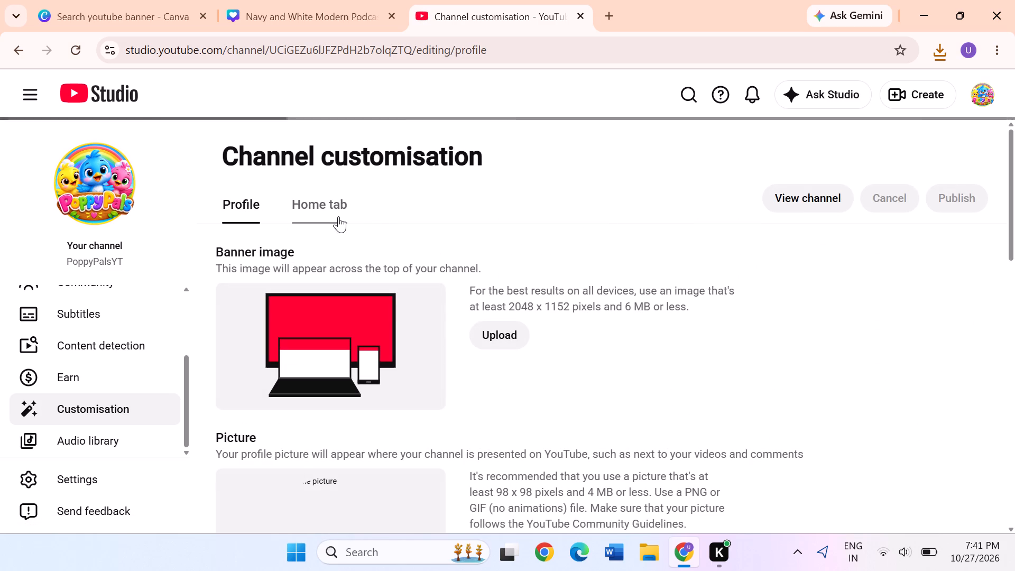
left_click(253, 213)
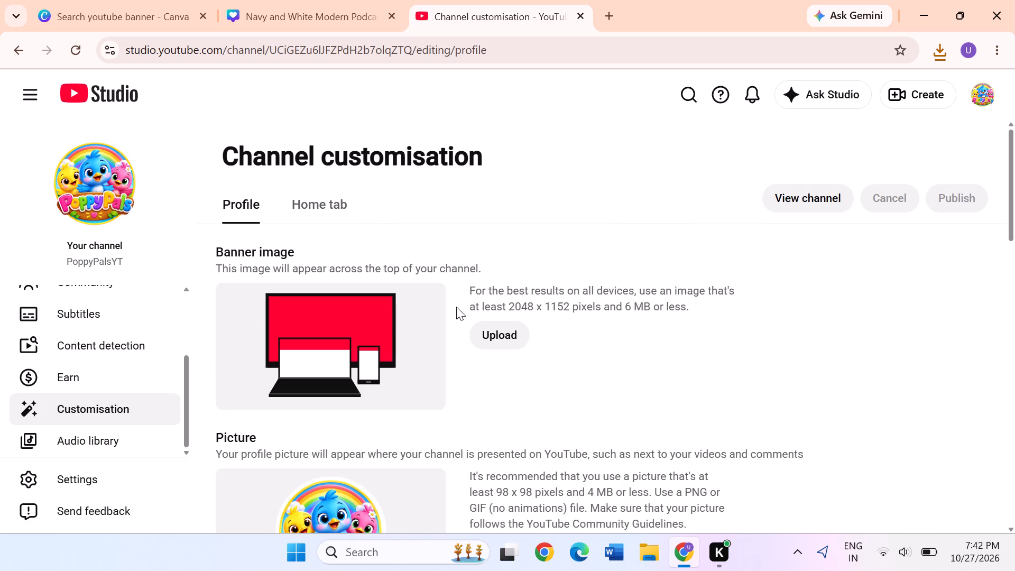
Upload the OK image from the Downloads folder as the channel's banner image.
left_click(502, 336)
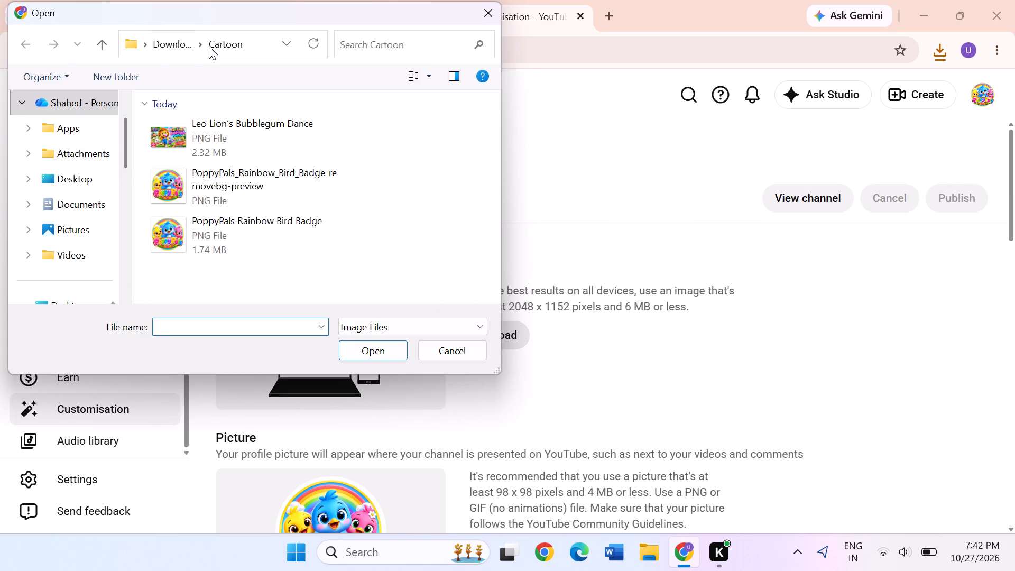
left_click(143, 50)
left_click(183, 44)
left_click(226, 200)
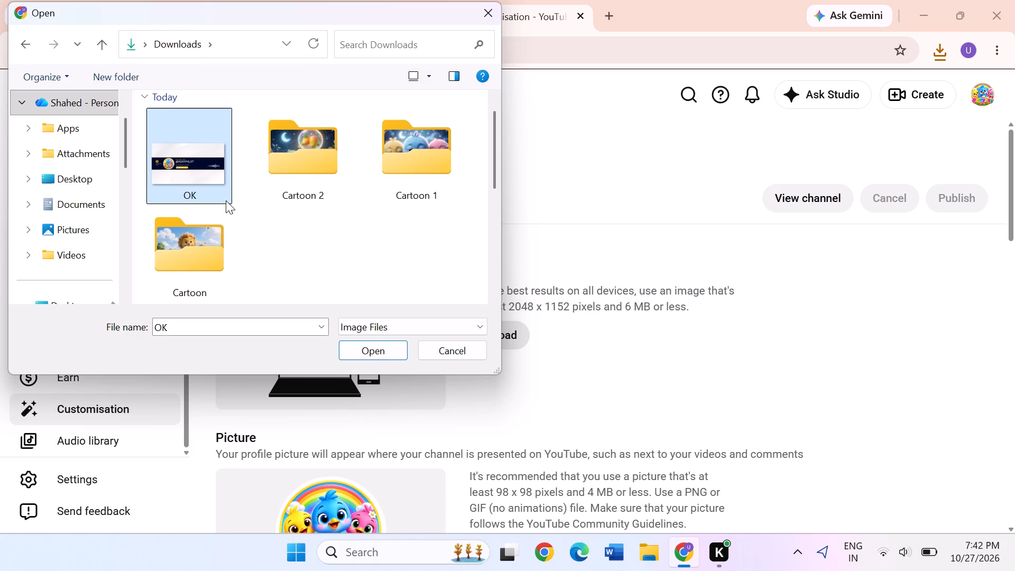
left_click(228, 206)
left_click(215, 184)
left_click(359, 354)
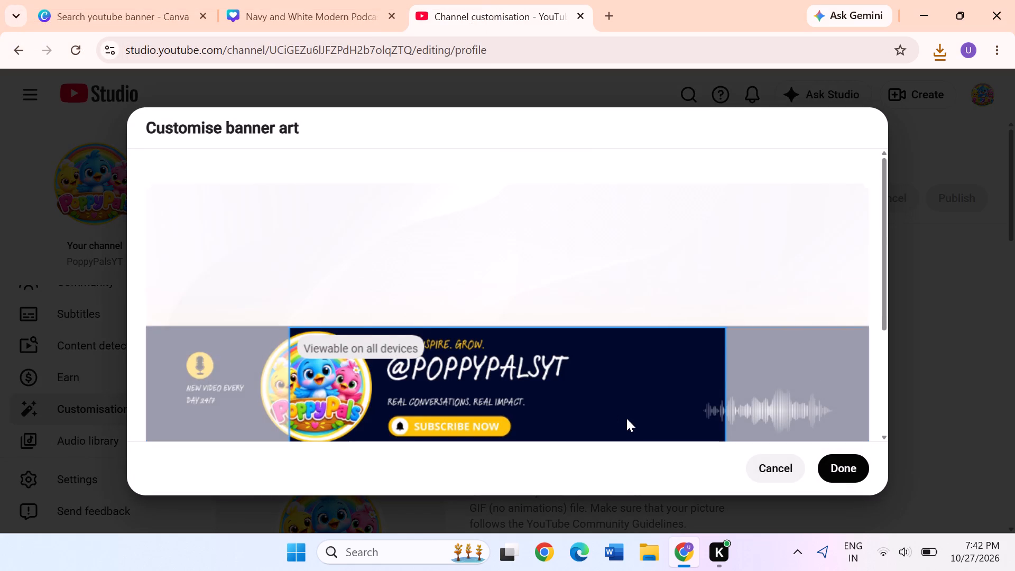
scroll(626, 418, "down", 2)
left_click_drag(565, 238, 509, 240)
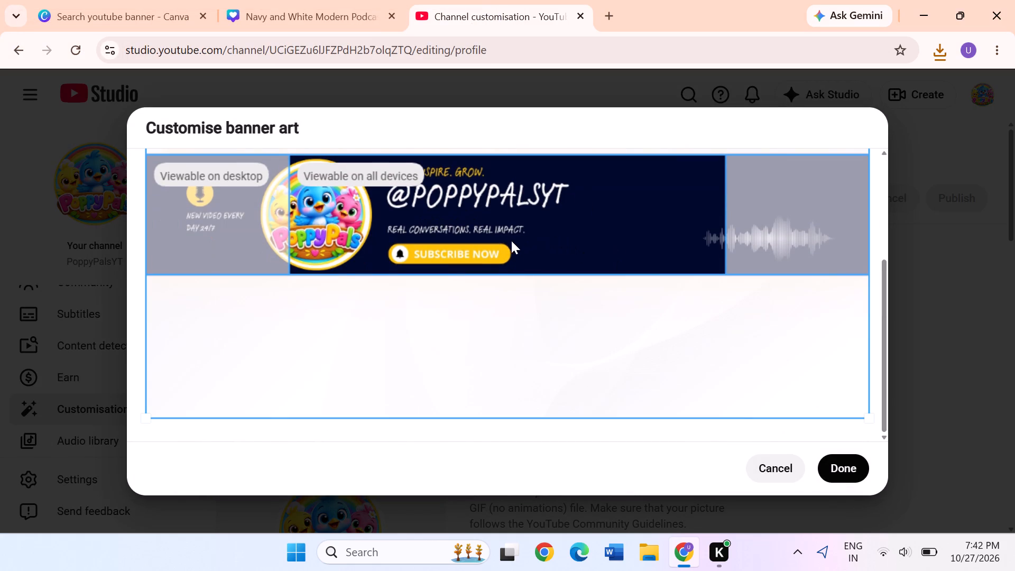
left_click_drag(871, 416, 779, 374)
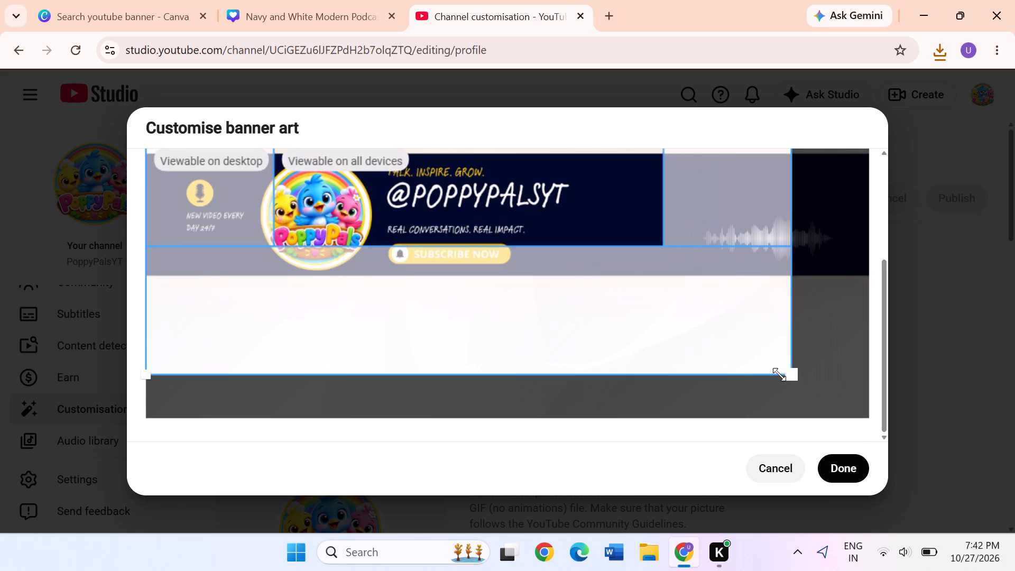
left_click_drag(779, 374, 665, 328)
left_click_drag(548, 181, 531, 217)
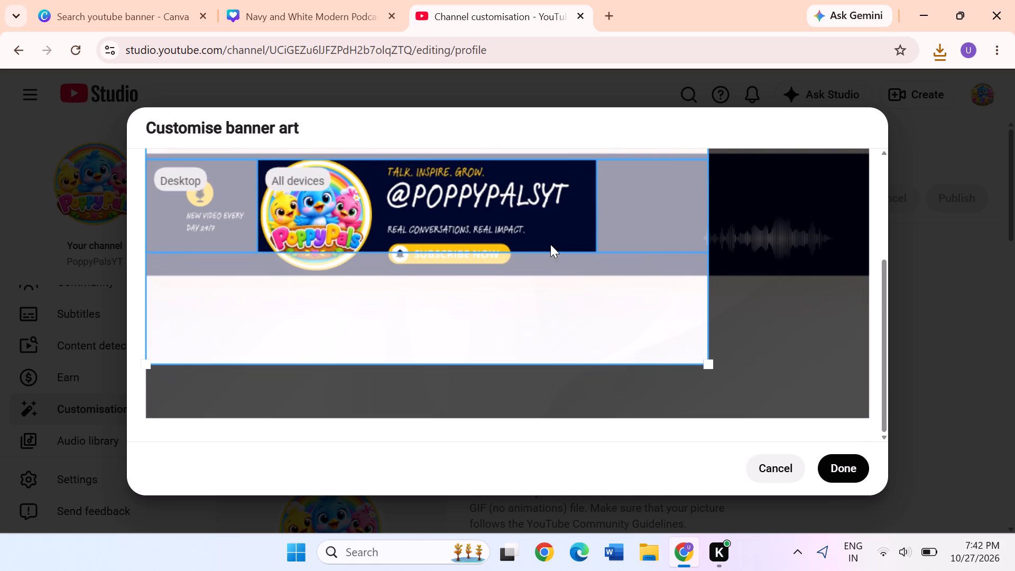
left_click_drag(709, 360, 727, 374)
left_click_drag(710, 362, 718, 366)
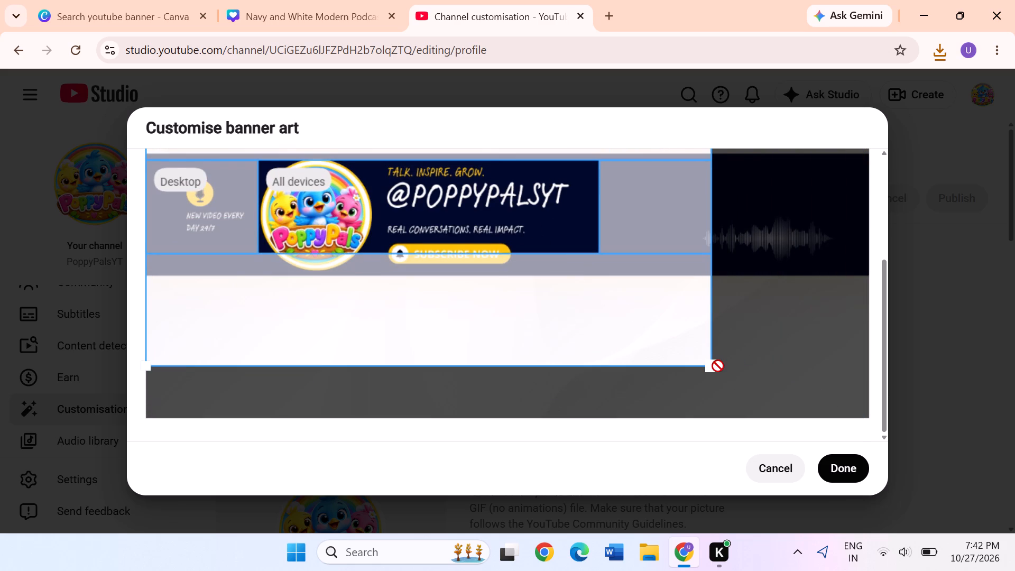
left_click_drag(718, 366, 750, 407)
left_click(760, 402)
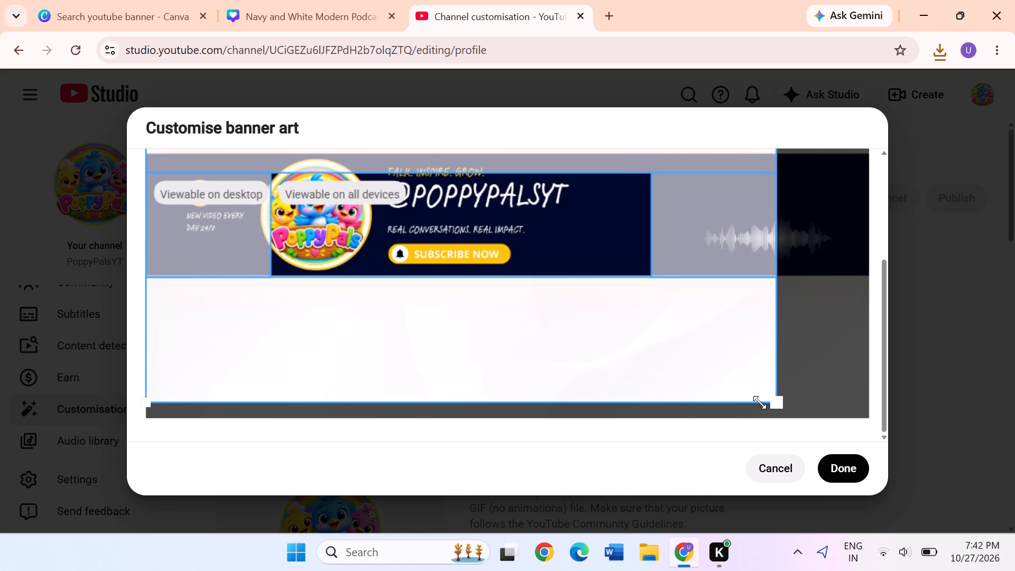
left_click_drag(546, 259, 525, 251)
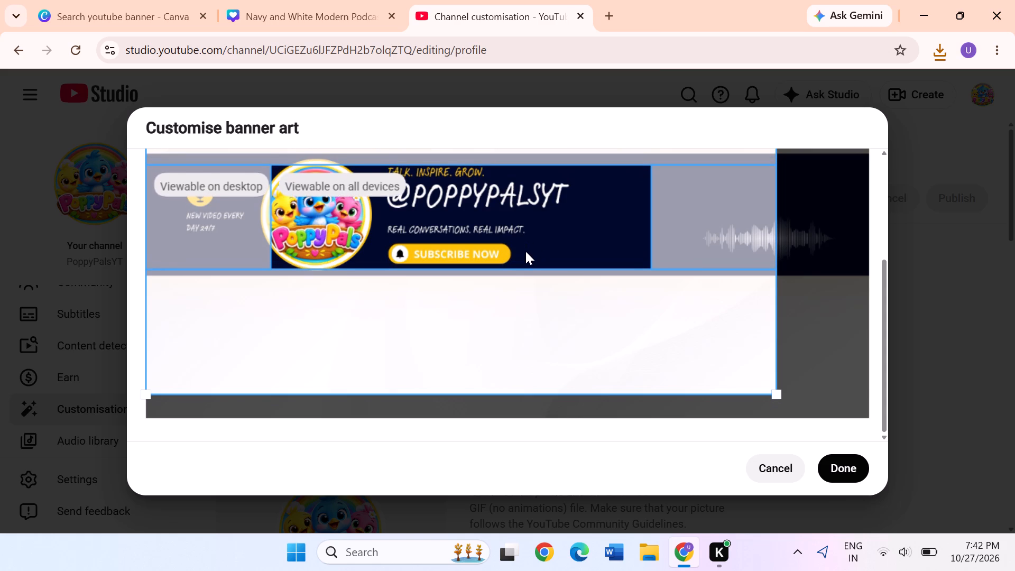
left_click_drag(525, 251, 525, 251)
left_click(860, 462)
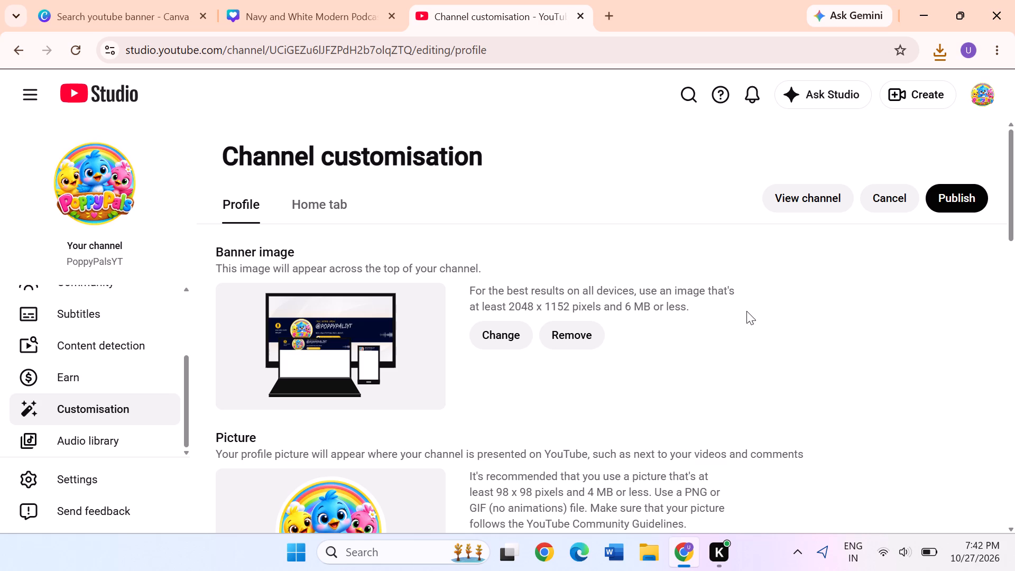
Publish the channel customisation changes with the new banner image.
left_click(965, 205)
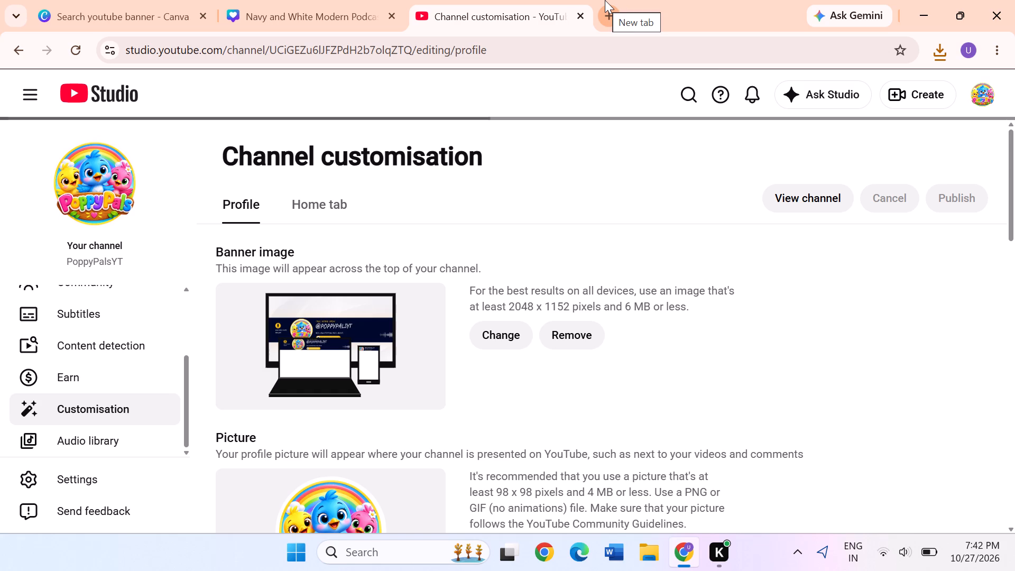
left_click(577, 19)
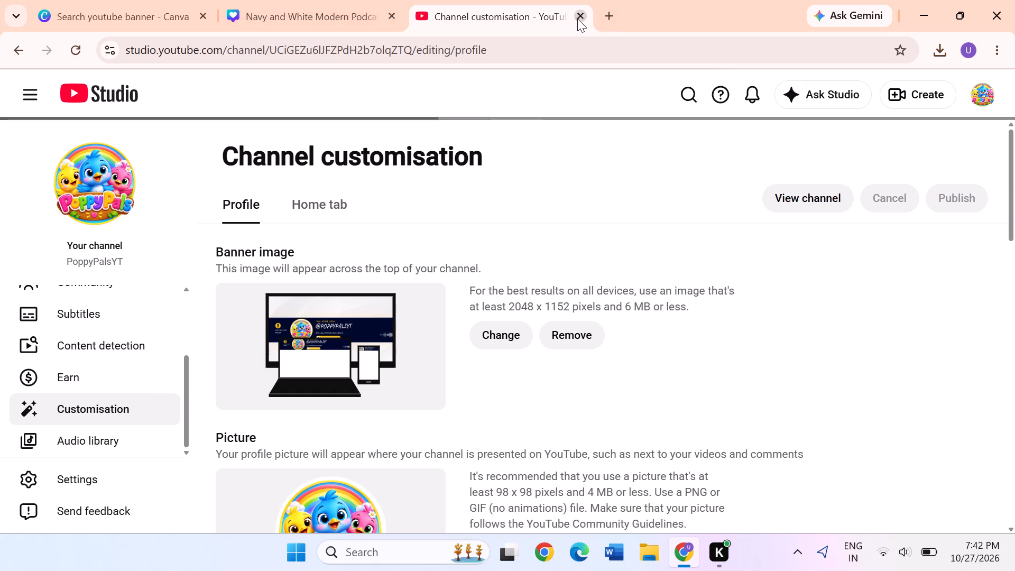
left_click(665, 148)
Switch back to the banner design in Canva and dismiss the download notice.
left_click(344, 6)
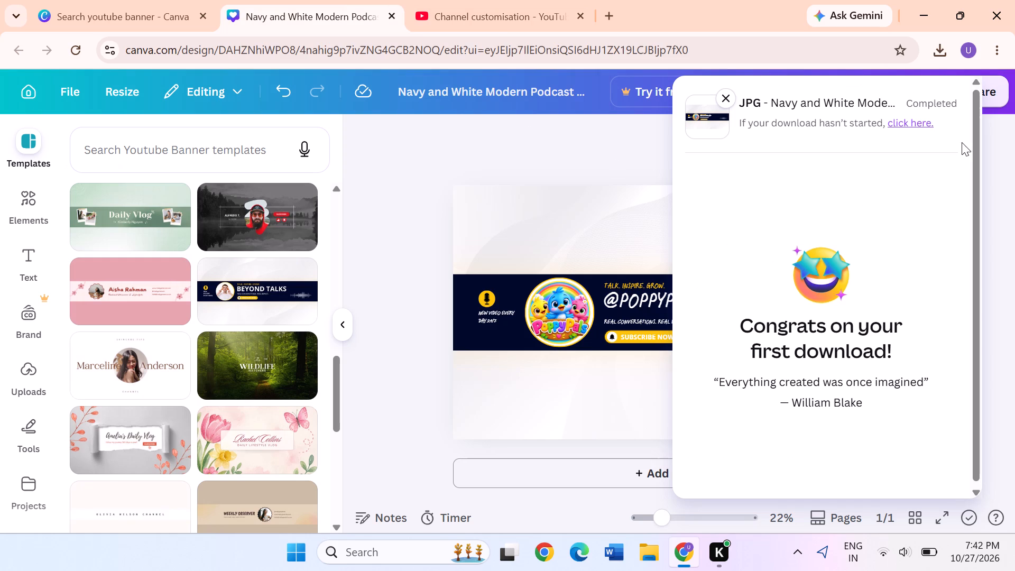
left_click(737, 105)
left_click(724, 96)
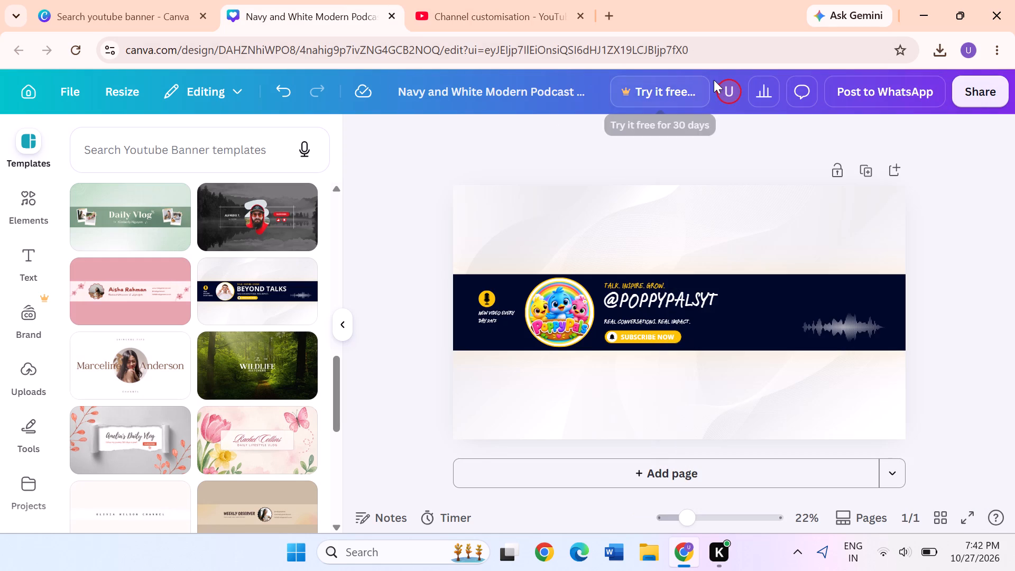
left_click(718, 87)
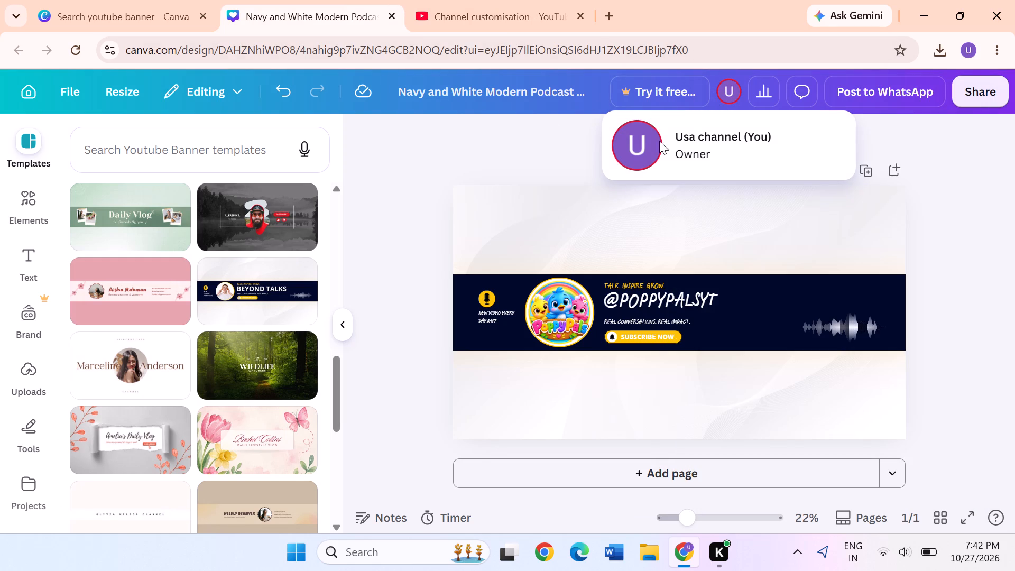
left_click(523, 155)
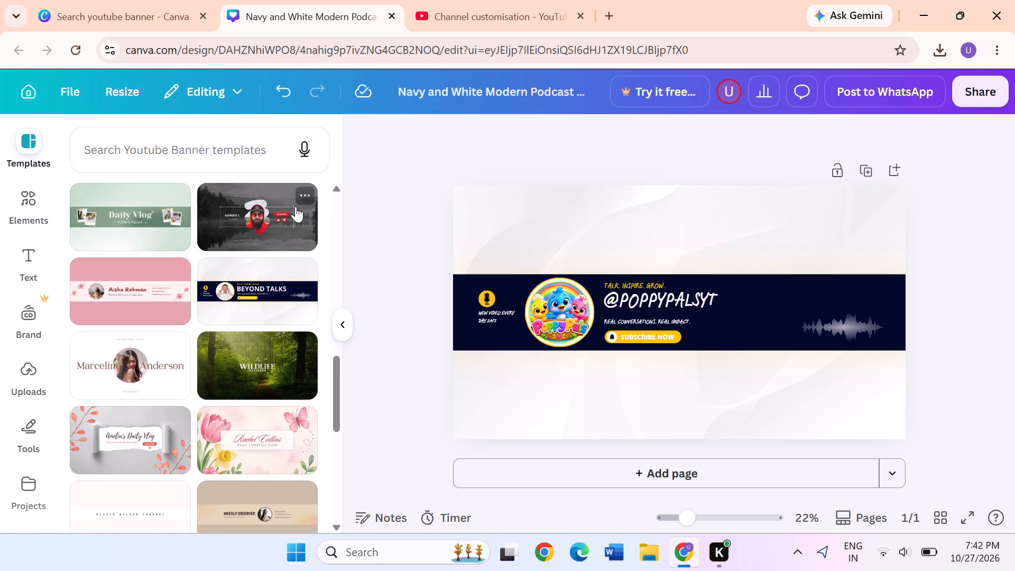
Return to the YouTube Studio customisation page and close its browser tab.
left_click(497, 0)
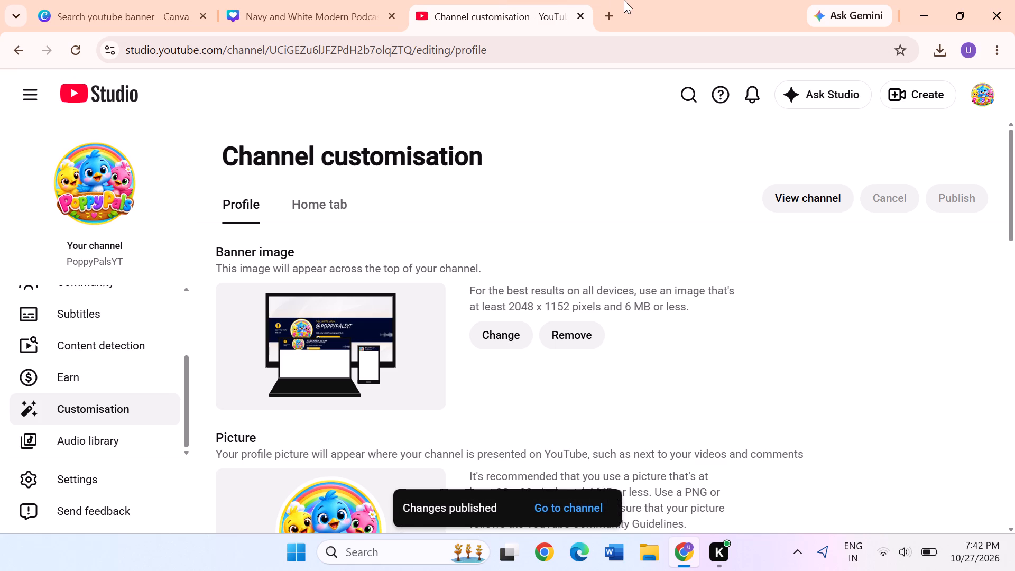
left_click(578, 19)
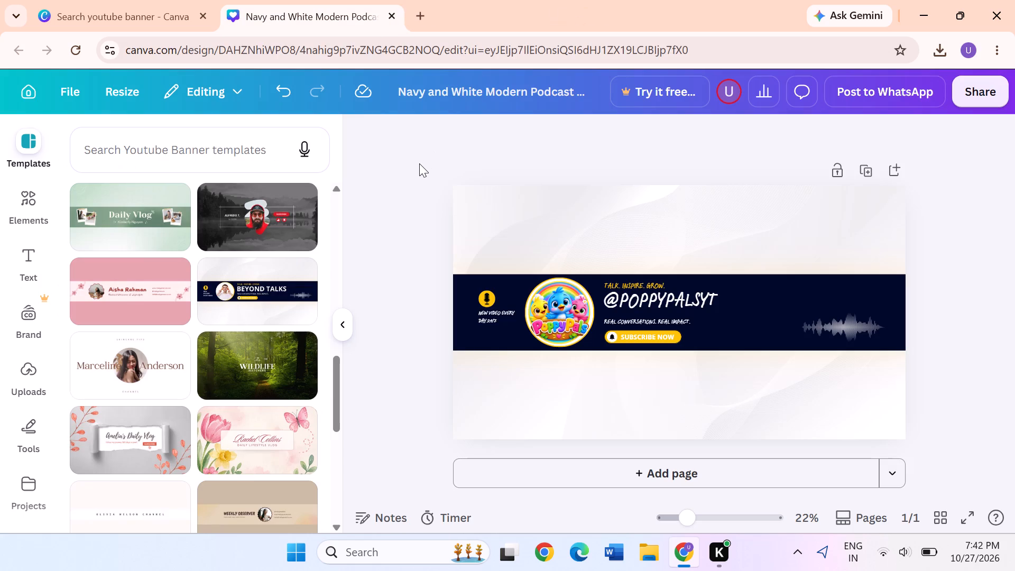
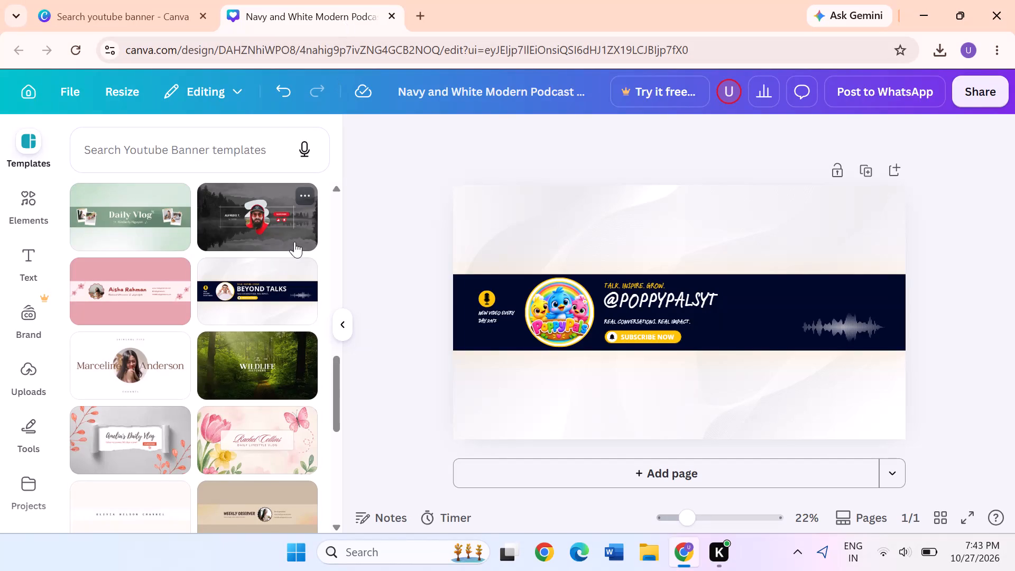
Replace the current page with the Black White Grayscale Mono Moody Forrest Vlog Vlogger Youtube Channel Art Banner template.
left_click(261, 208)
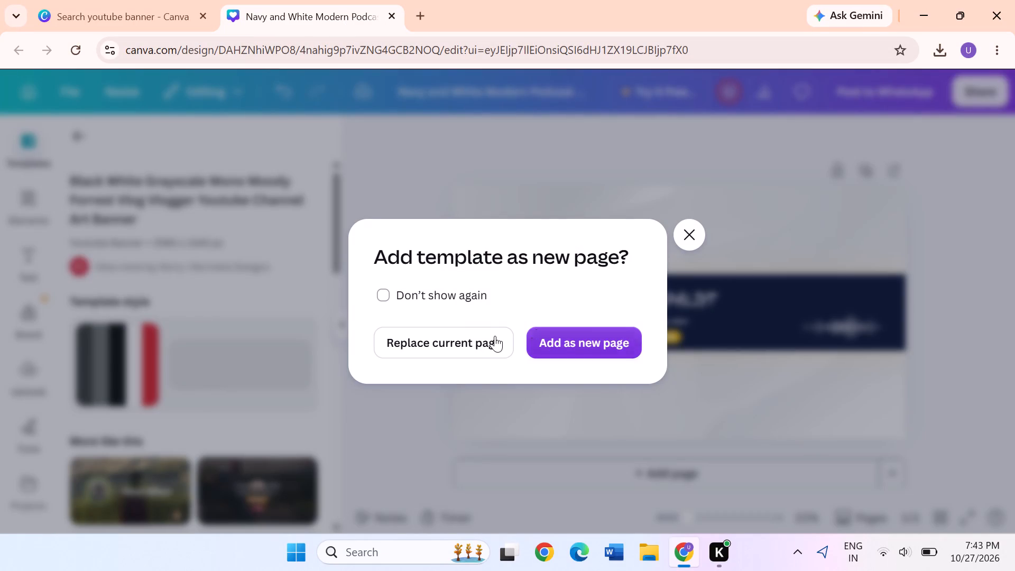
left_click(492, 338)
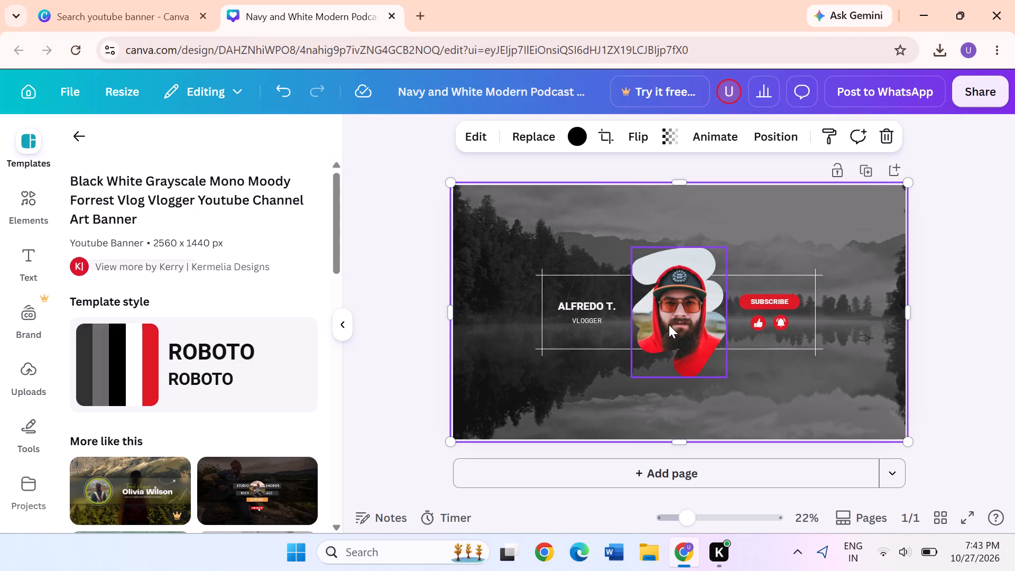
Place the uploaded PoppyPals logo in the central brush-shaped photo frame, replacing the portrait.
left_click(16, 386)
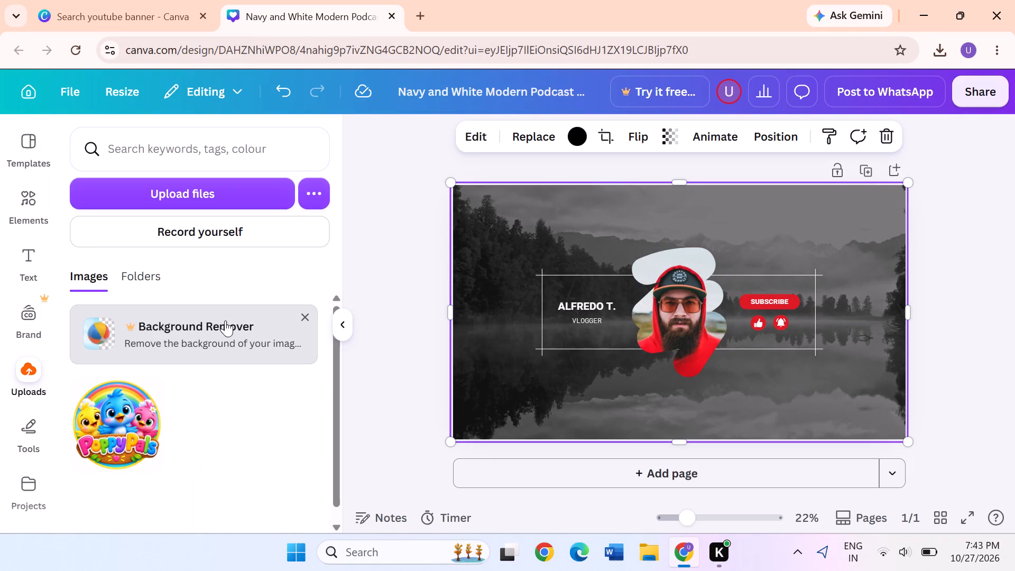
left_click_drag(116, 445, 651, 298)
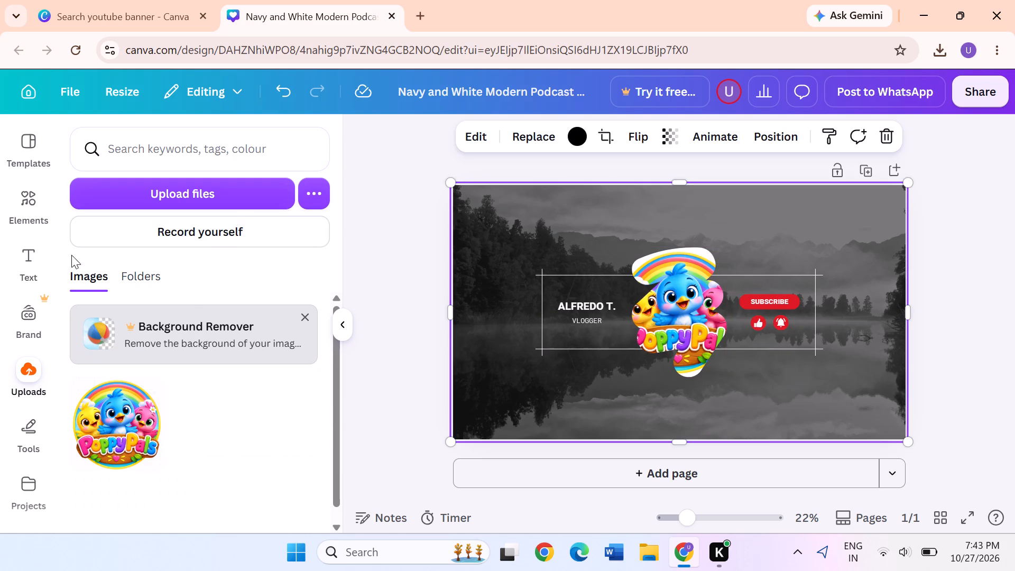
Find the Black and Purple Modern Lifestyle Vlogger YouTube Banner among the similar templates and apply it to the page.
left_click(32, 164)
scroll(279, 411, "down", 19)
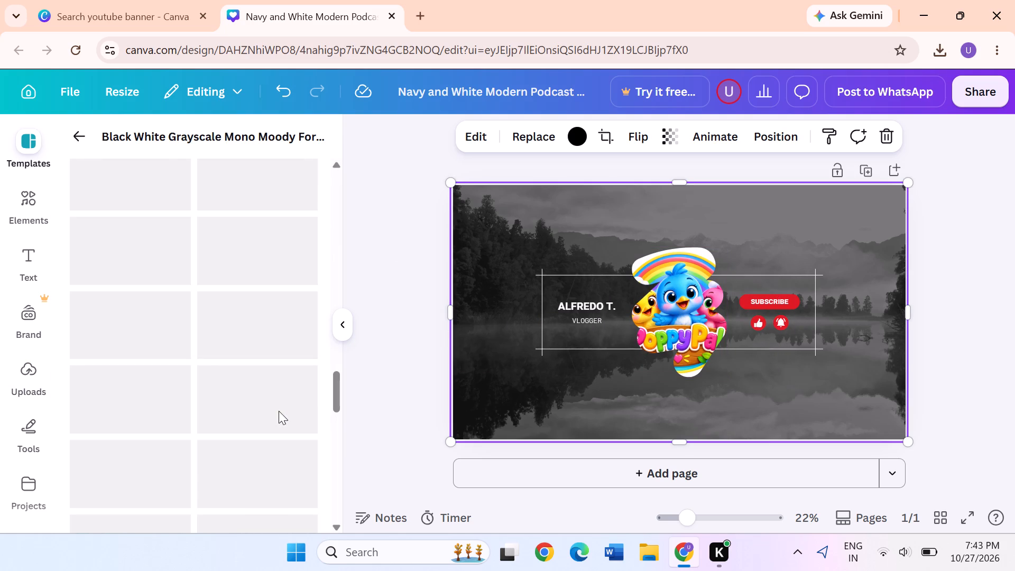
scroll(279, 411, "down", 1)
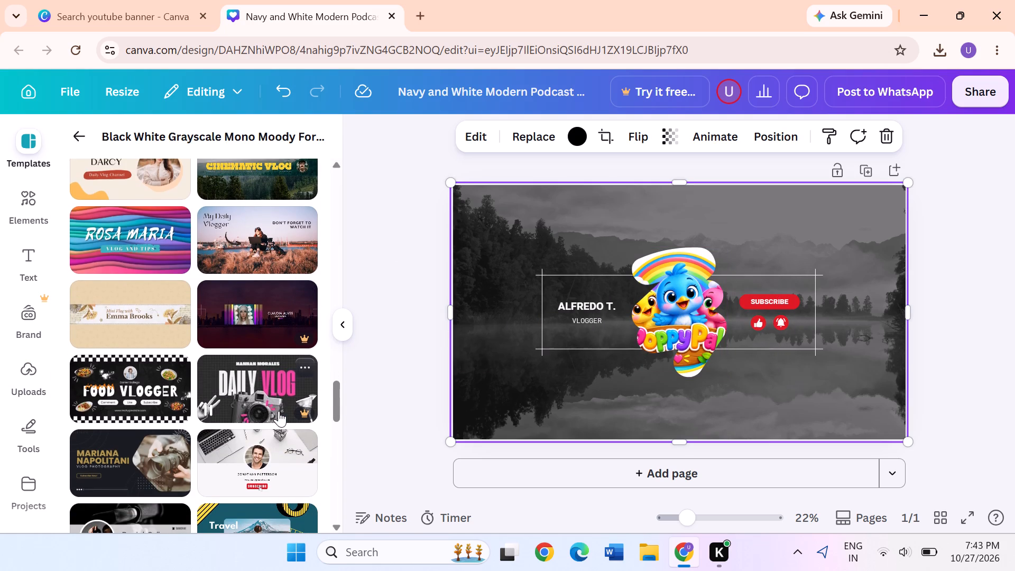
scroll(279, 411, "down", 1)
scroll(225, 262, "down", 2)
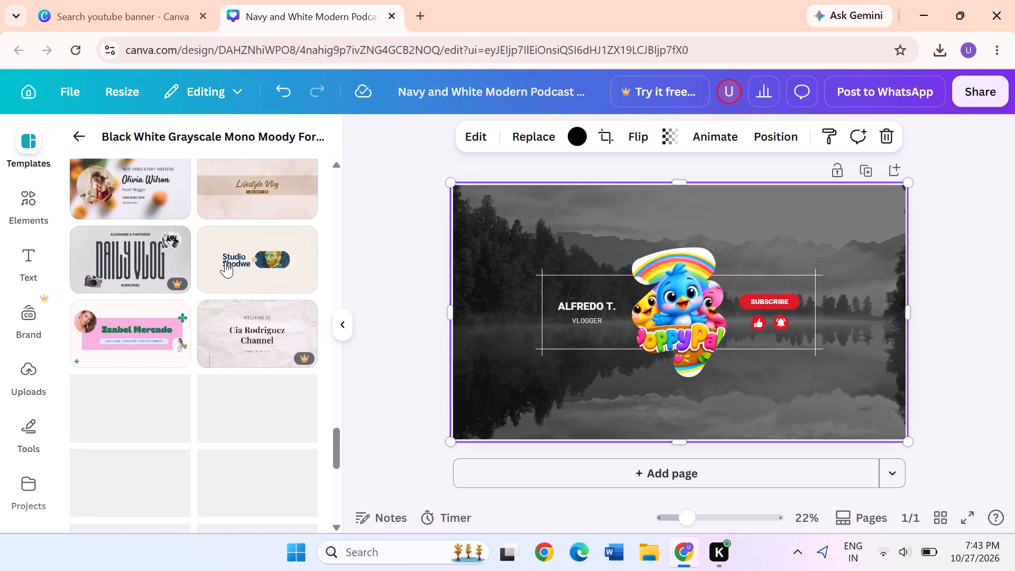
scroll(225, 262, "down", 2)
scroll(225, 262, "right", 1)
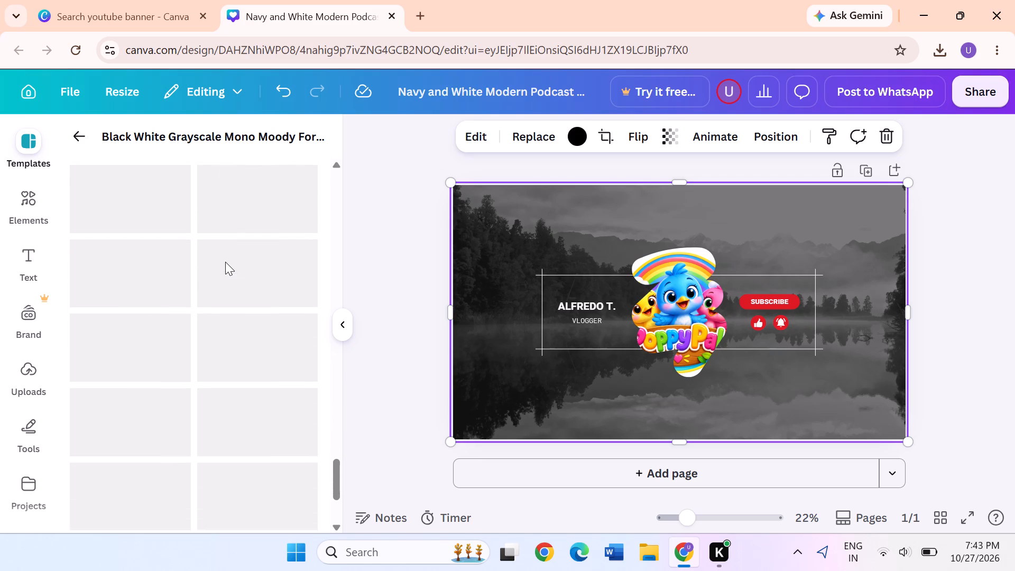
scroll(225, 262, "right", 1)
scroll(225, 262, "down", 15)
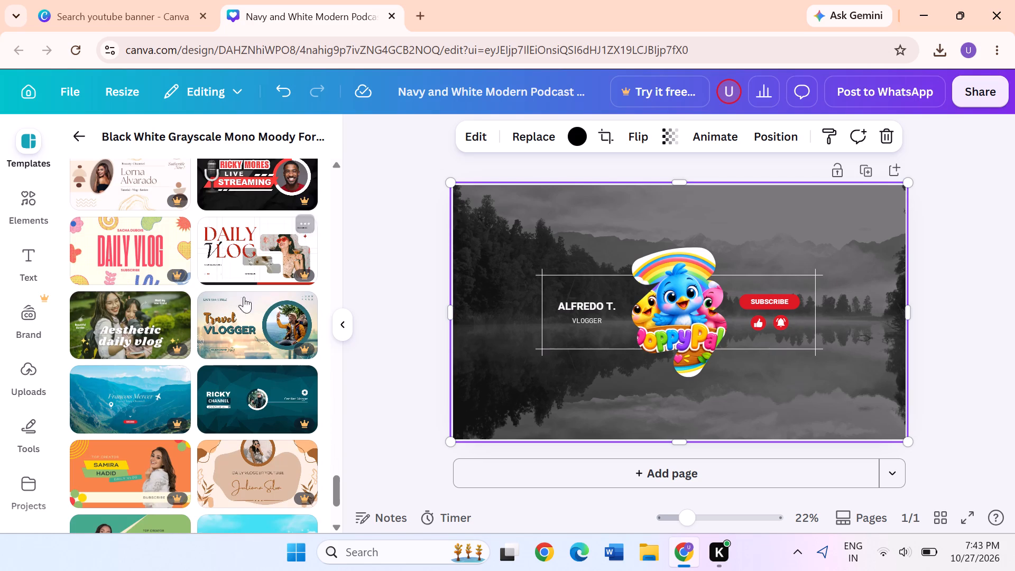
scroll(226, 291, "down", 1)
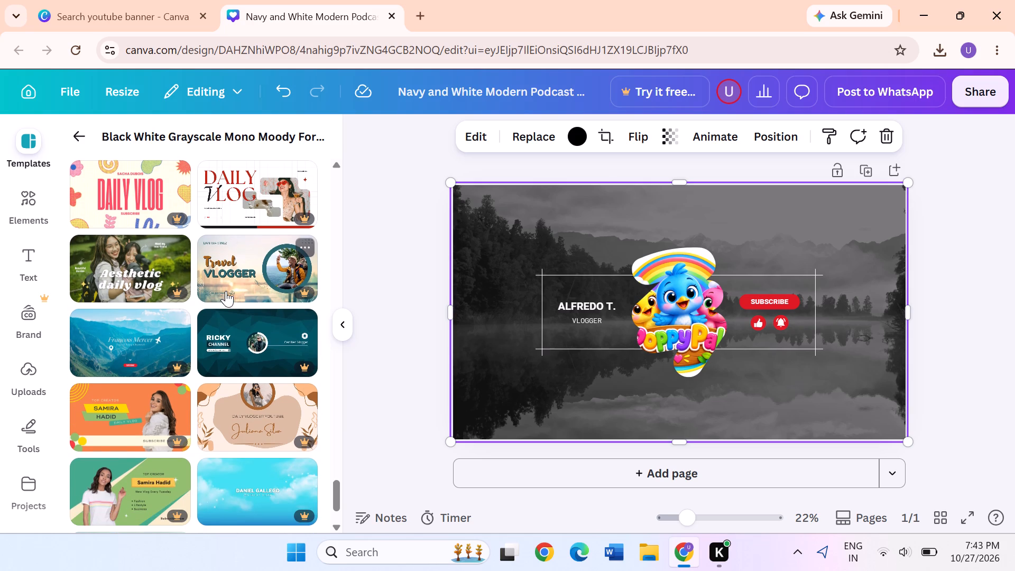
scroll(246, 351, "down", 3)
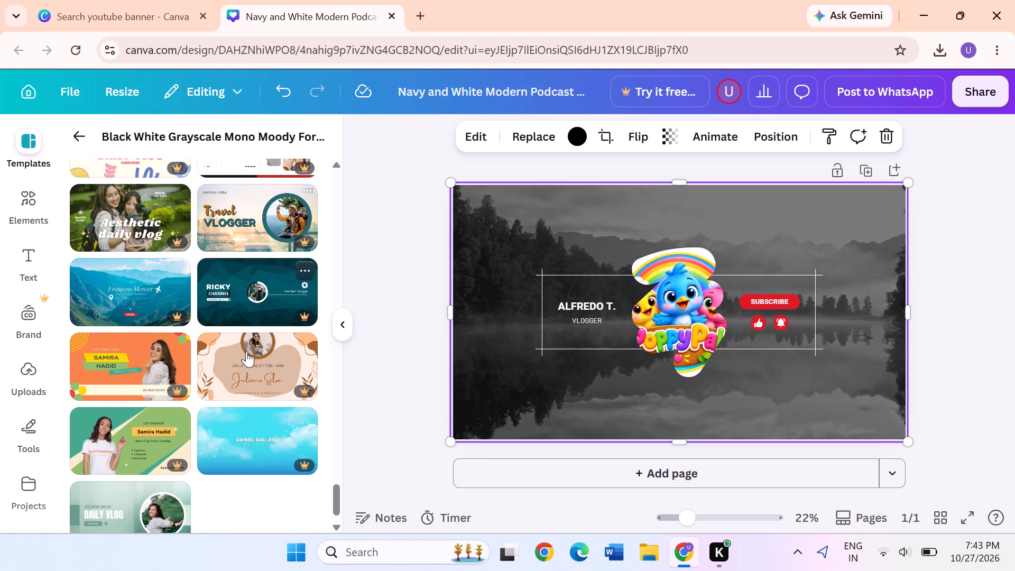
scroll(246, 351, "up", 14)
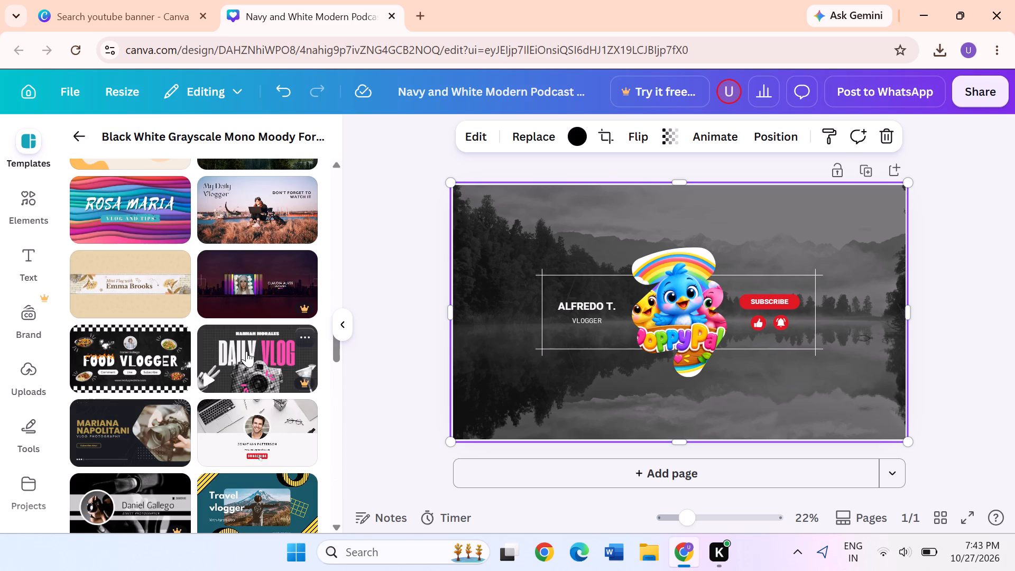
scroll(246, 351, "up", 2)
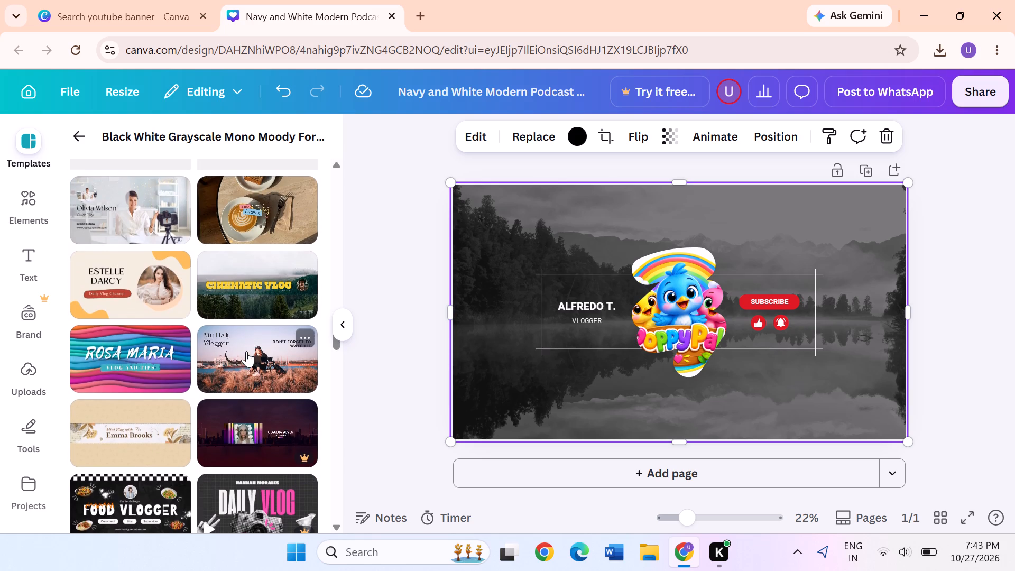
scroll(246, 351, "up", 1)
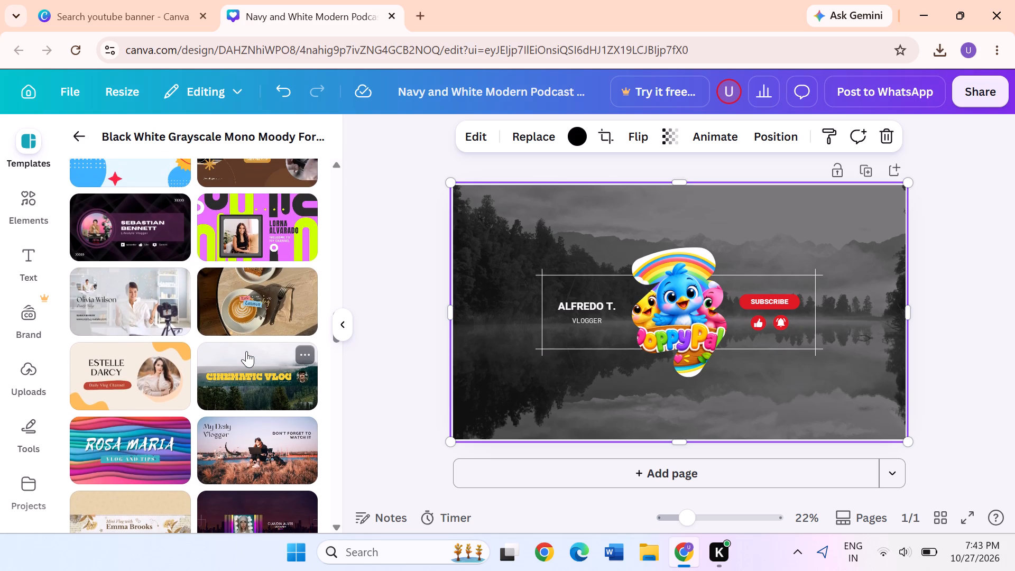
scroll(246, 351, "up", 1)
left_click(142, 301)
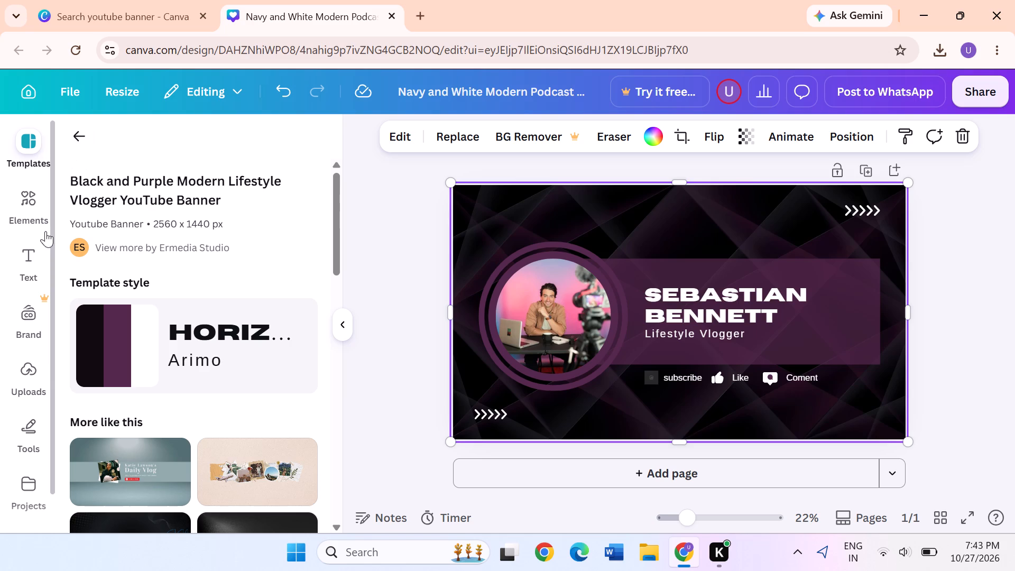
Replace the presenter photo in the circular frame with the uploaded PoppyPals logo.
left_click(33, 376)
left_click_drag(114, 434, 296, 347)
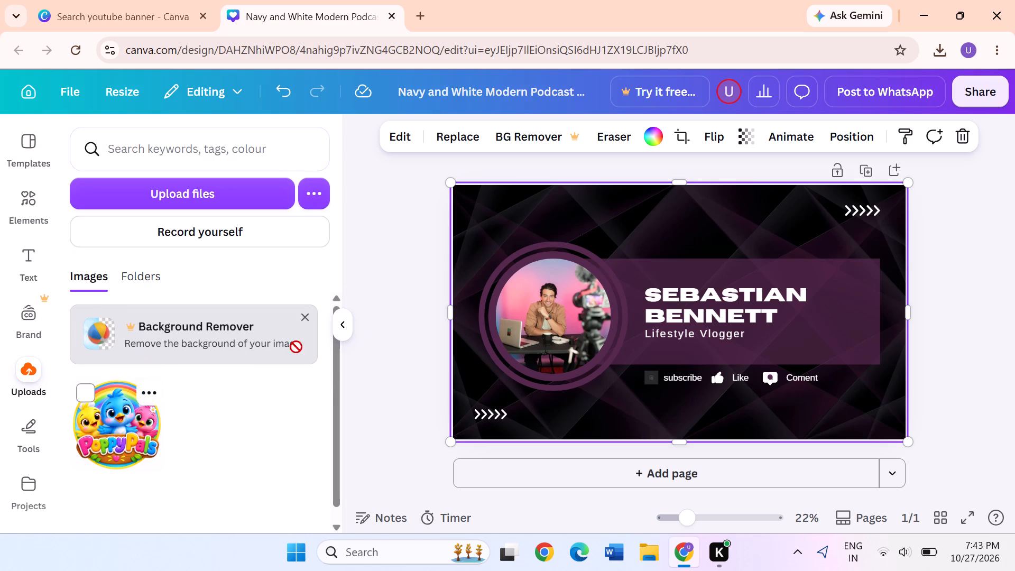
left_click_drag(296, 347, 381, 331)
left_click_drag(131, 406, 559, 303)
left_click(695, 295)
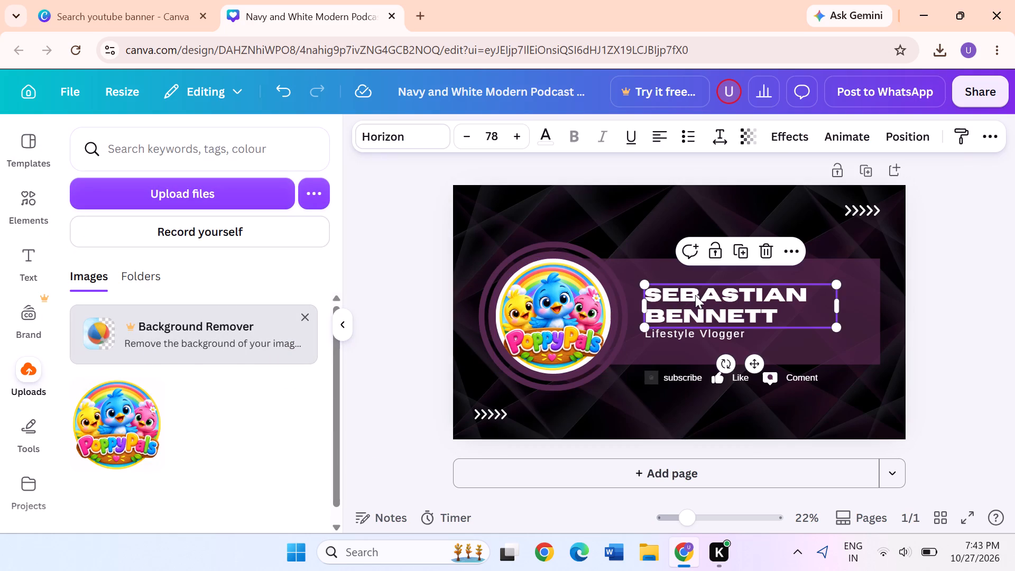
double_click(698, 300)
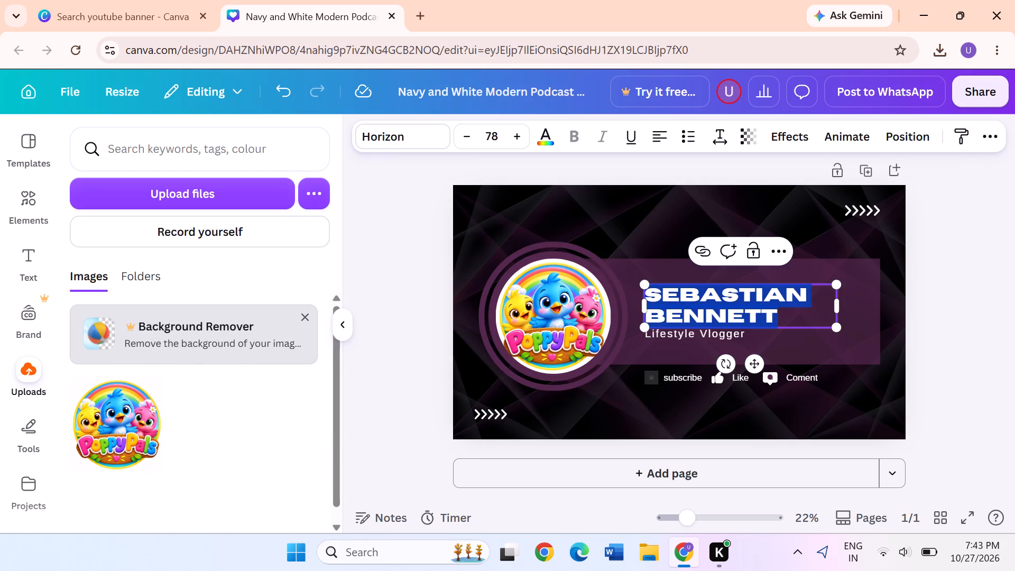
type("Poppypals")
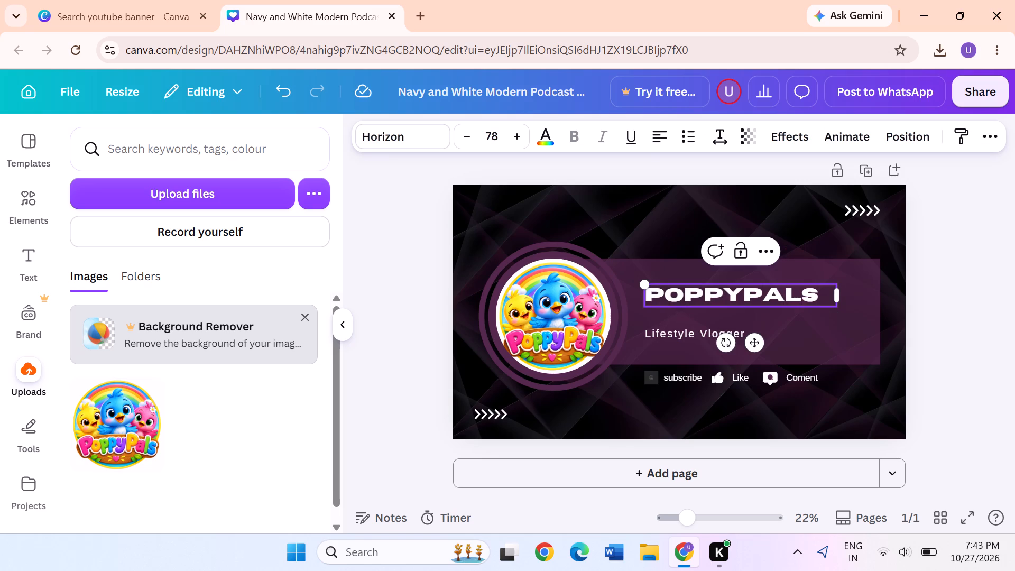
key("Left")
key("Left")
key("Left")
key("Left")
key("Left")
key("Left")
key("Left")
key("Left")
key("Left")
key("Left")
key("Left")
key("Left")
key("Left")
key("Left")
key("Left")
key("Left")
key("Left")
key("Left")
key("Left")
key("Left")
key("shift+at")
key("Right")
key("Right")
key("Right")
key("Right")
key("Right")
key("Right")
key("Right")
key("Right")
key("Right")
key("Right")
key("Right")
key("Right")
key("Right")
key("Right")
key("Right")
key("Right")
key("Right")
key("Right")
key("Right")
key("Right")
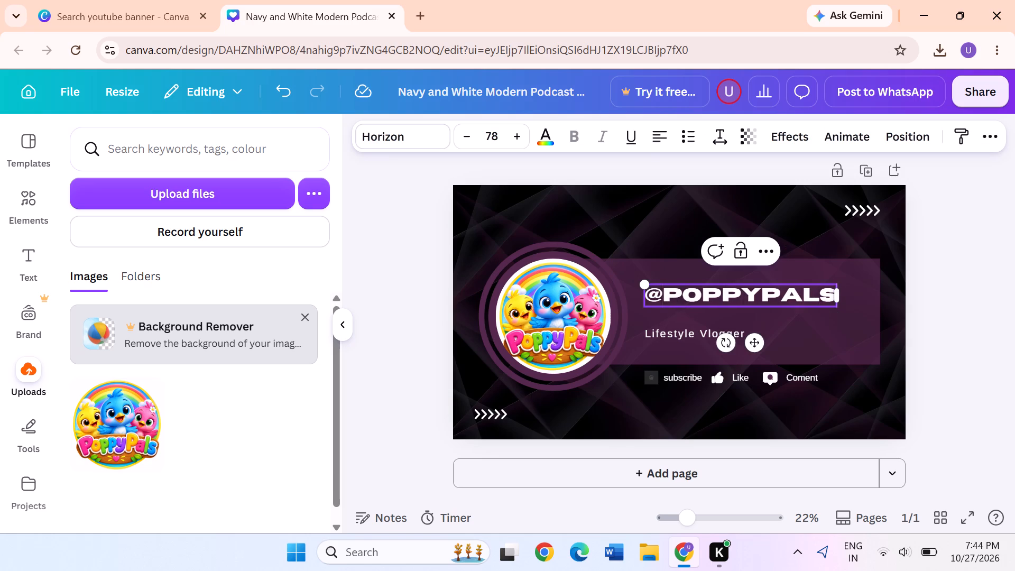
type("yt")
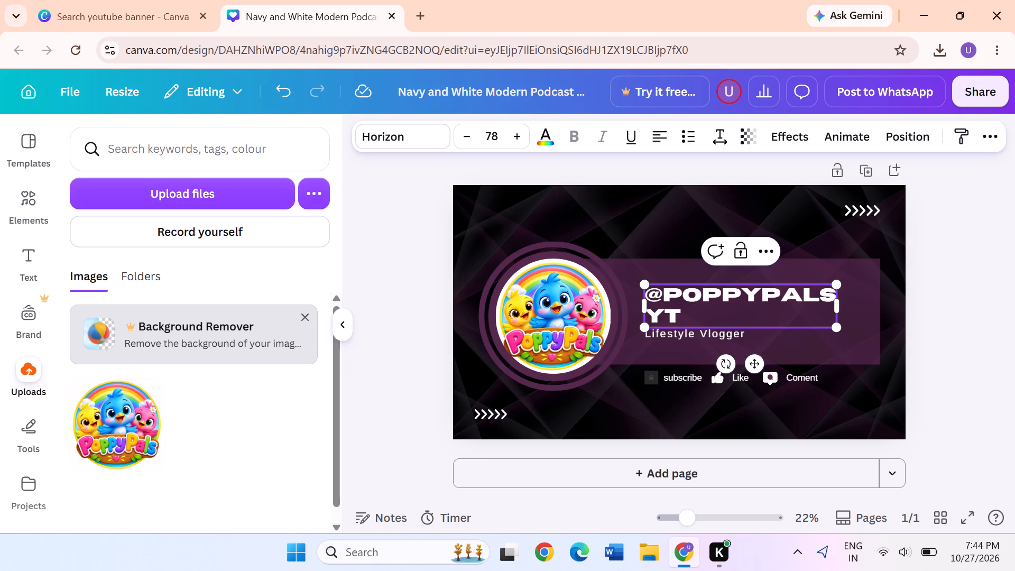
left_click_drag(835, 325, 804, 316)
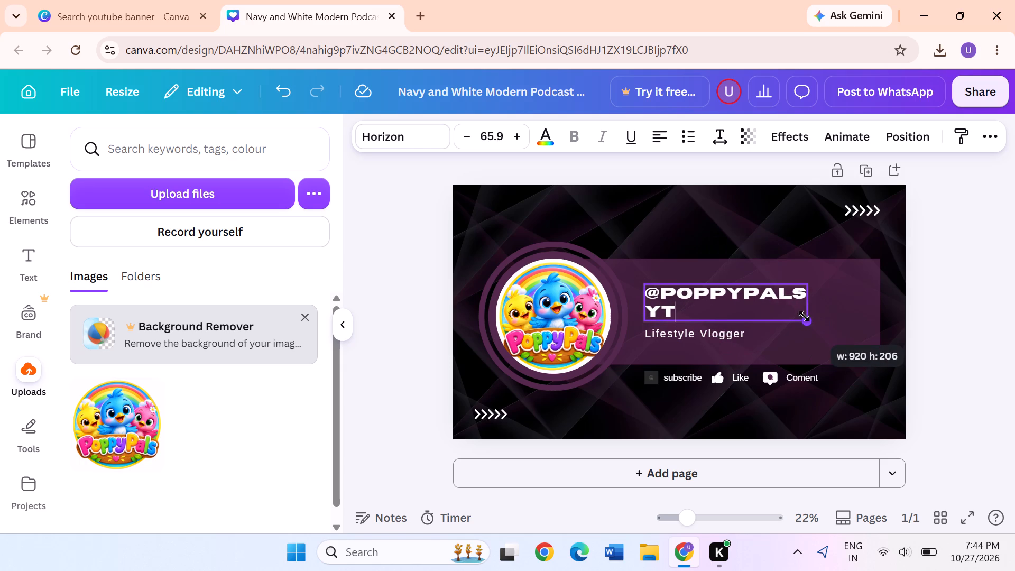
left_click(648, 312)
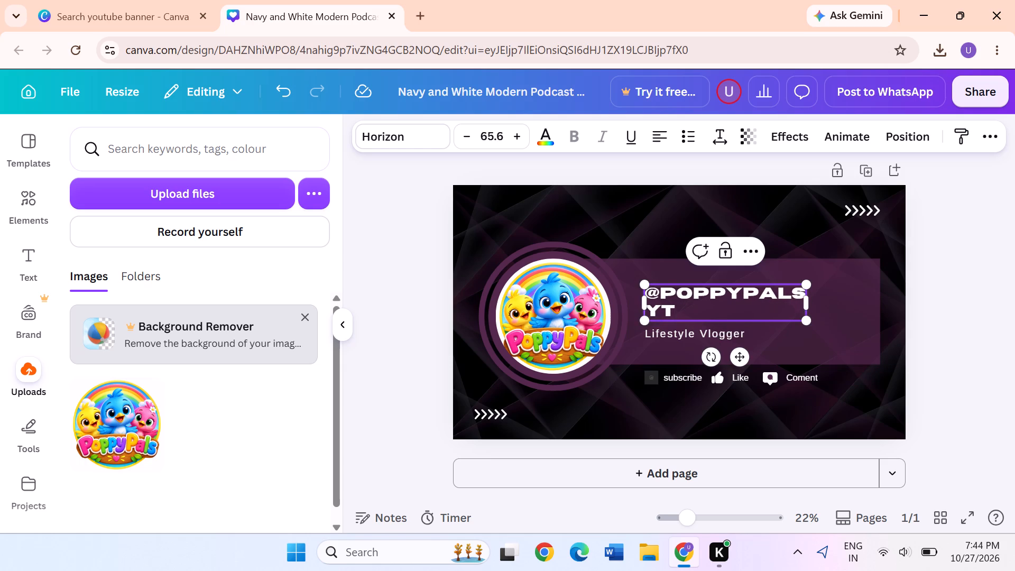
key("BackSpace")
key("s")
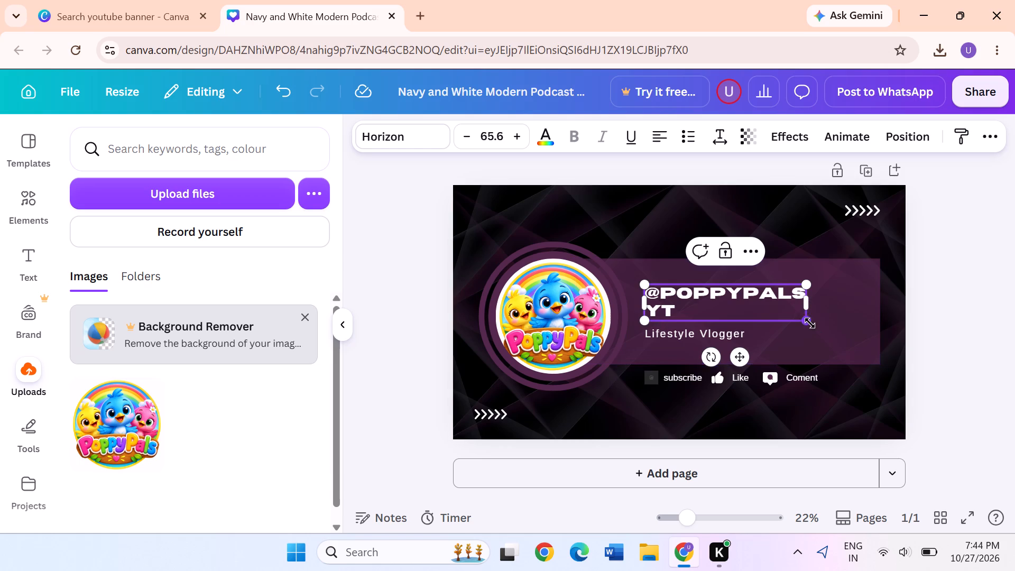
left_click_drag(809, 323, 742, 288)
left_click_drag(719, 297, 627, 287)
left_click(673, 299)
left_click_drag(743, 292, 755, 292)
left_click_drag(747, 293, 759, 292)
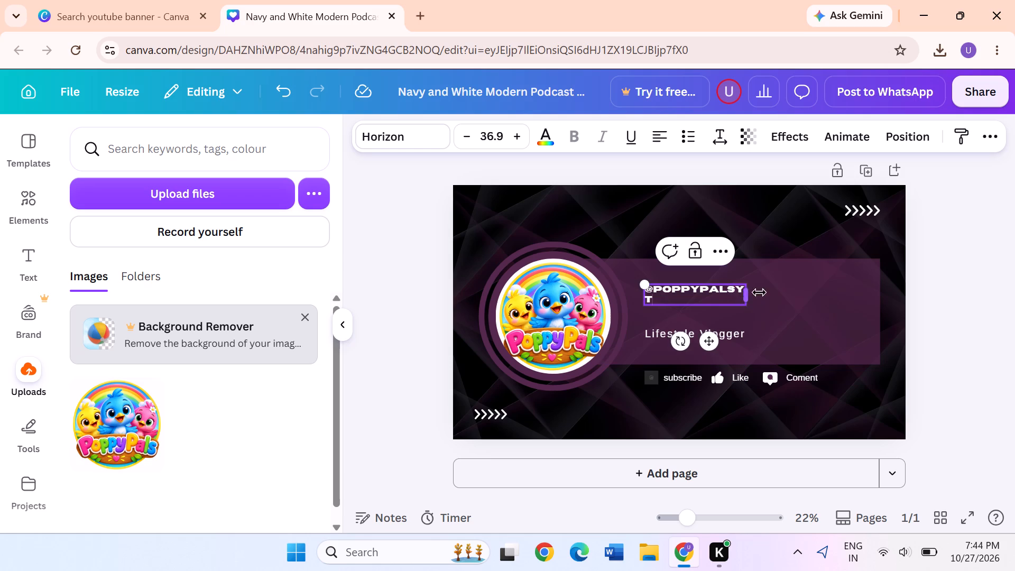
left_click_drag(759, 292, 765, 292)
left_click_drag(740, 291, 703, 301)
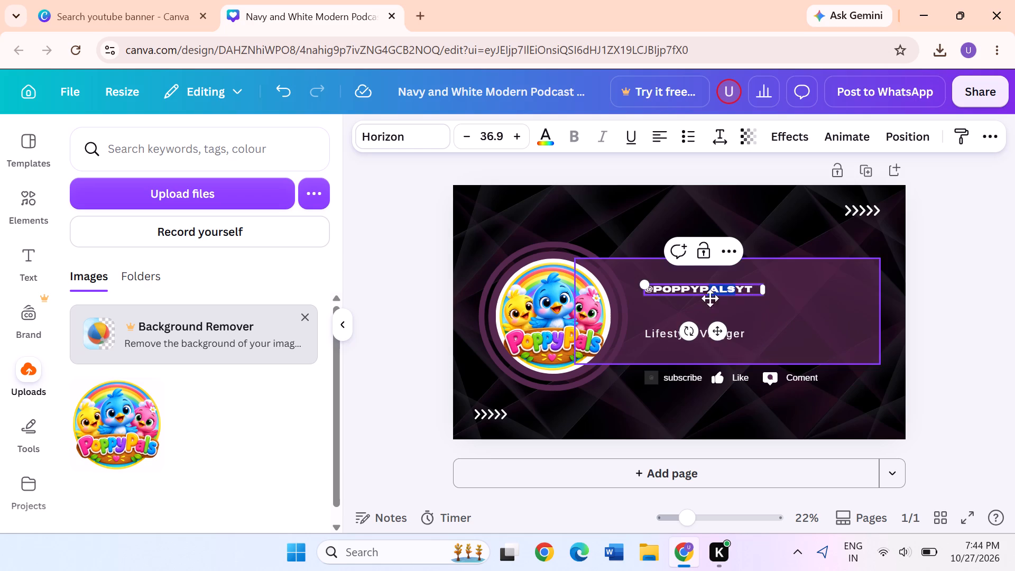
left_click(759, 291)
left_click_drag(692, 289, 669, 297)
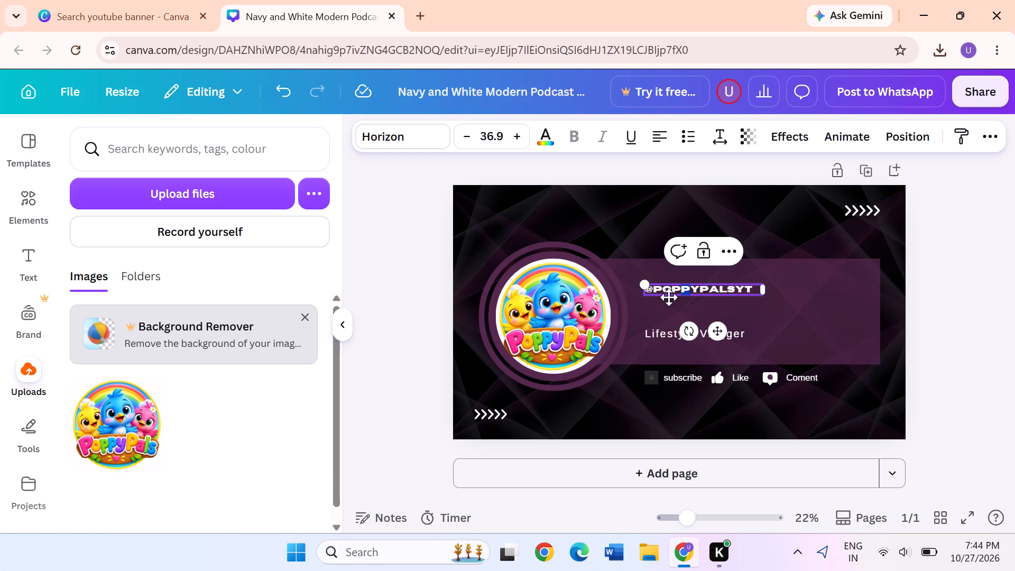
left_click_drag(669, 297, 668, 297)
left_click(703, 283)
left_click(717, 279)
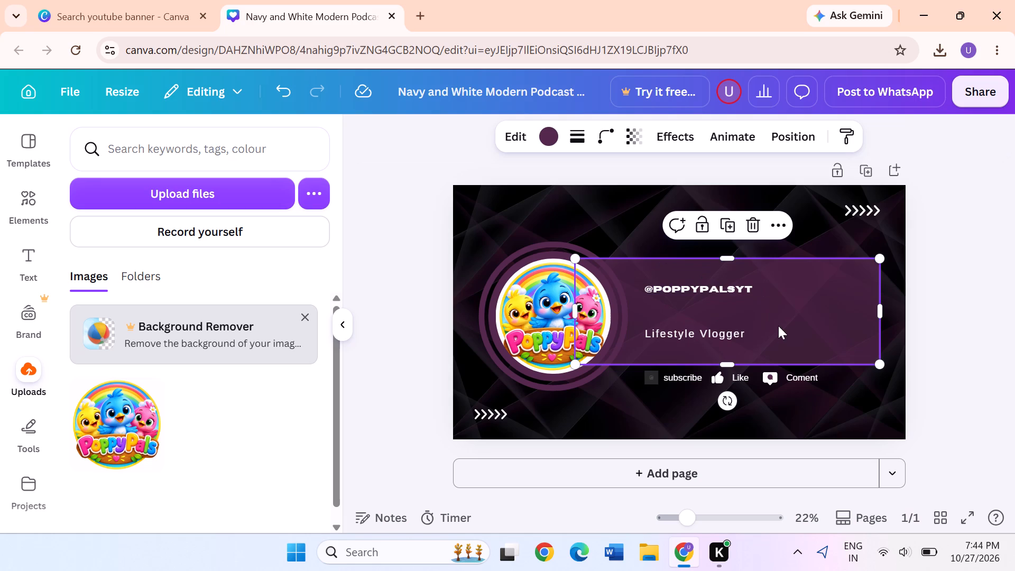
Replace the Lifestyle Vlogger subtitle with SONGS AND LULLABY.
left_click(778, 328)
double_click(716, 339)
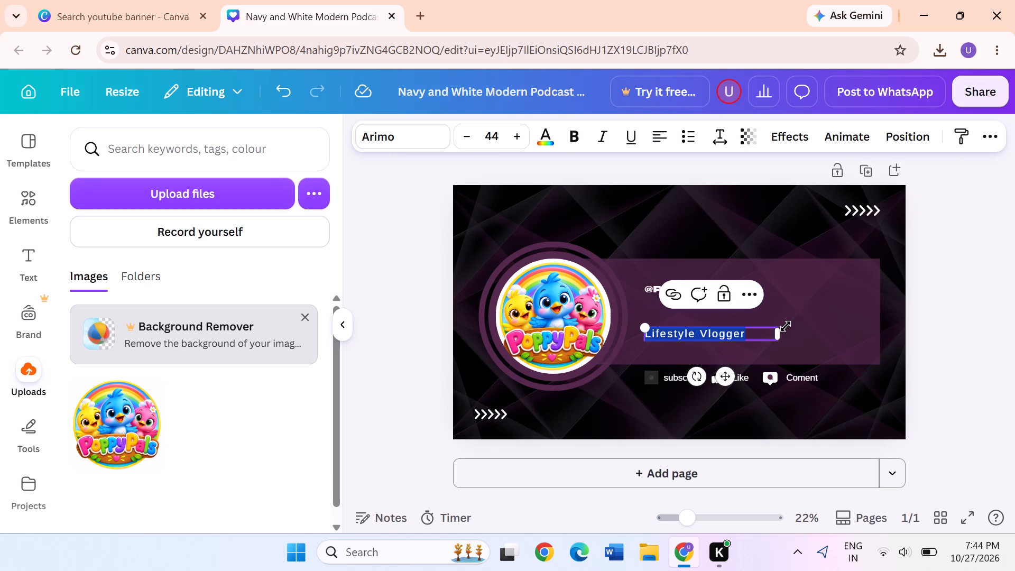
type("SOng")
key("BackSpace")
key("BackSpace")
key("n")
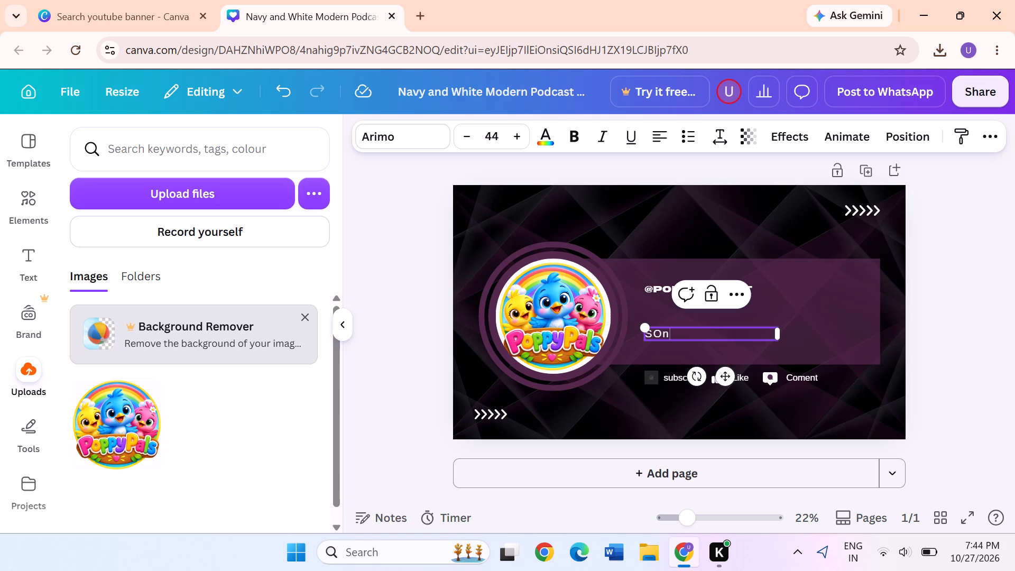
key("BackSpace")
type("NG")
type("S AND")
key("space")
type("LULLABY")
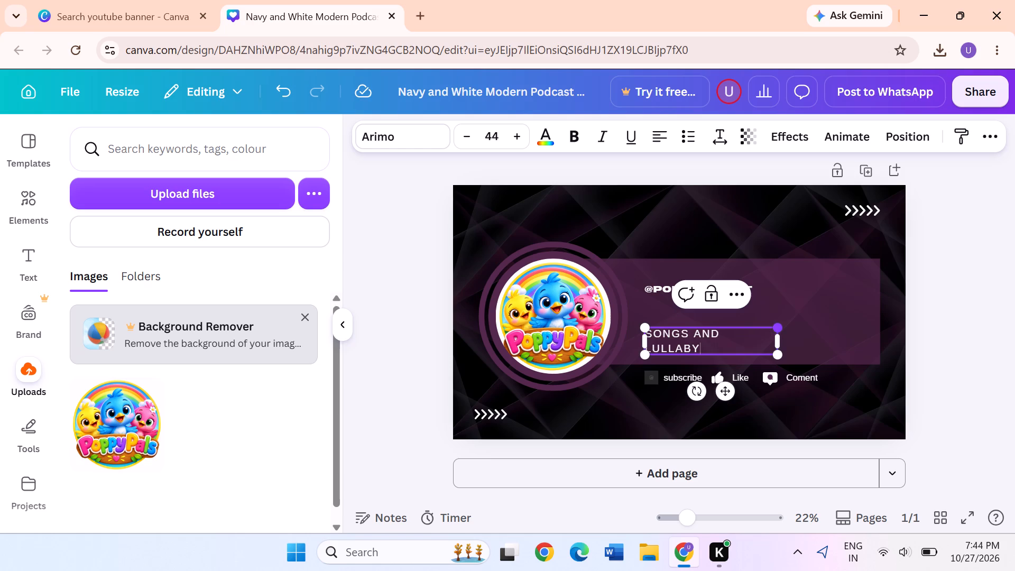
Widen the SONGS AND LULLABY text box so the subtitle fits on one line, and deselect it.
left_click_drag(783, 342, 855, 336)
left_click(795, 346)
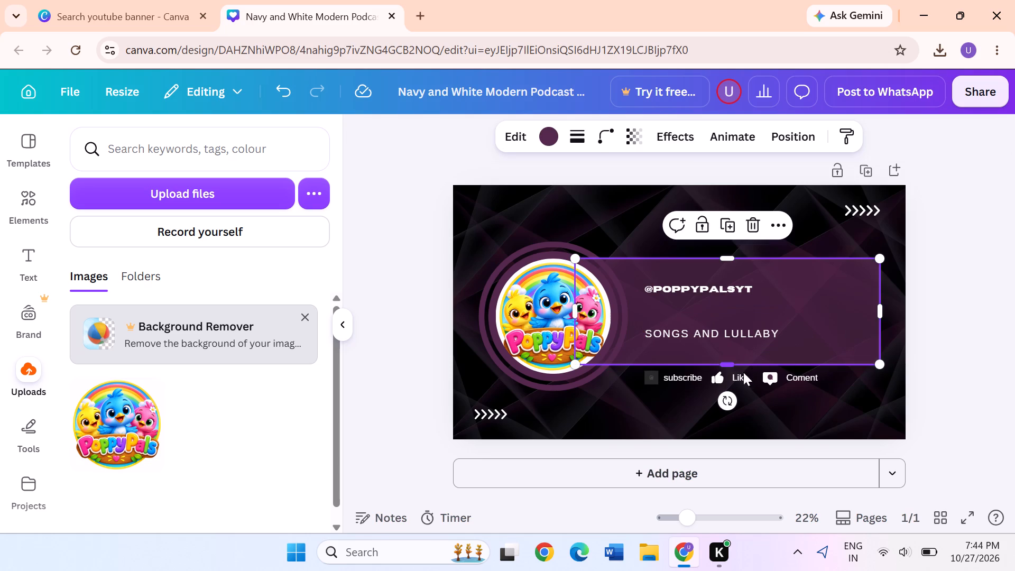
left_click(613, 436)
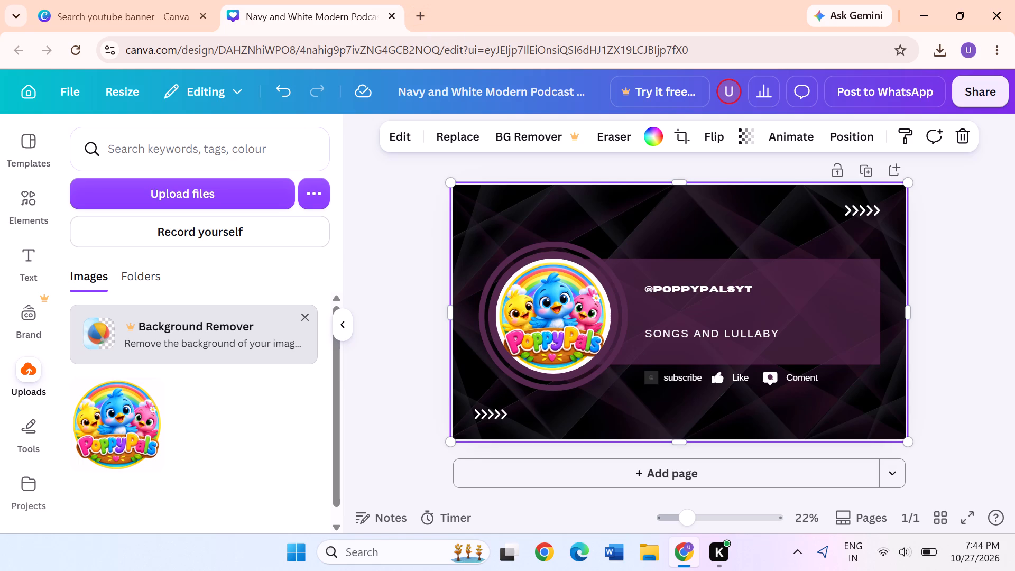
Replace the current page with the Pink and White Minimalist Branding YouTube Banner template.
left_click(21, 145)
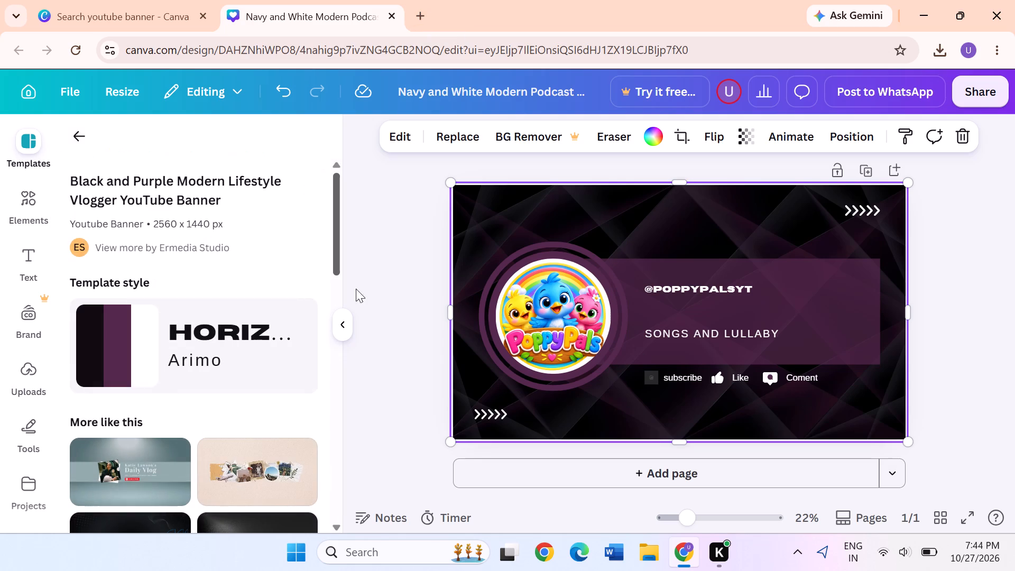
scroll(375, 316, "down", 1)
scroll(242, 291, "down", 2)
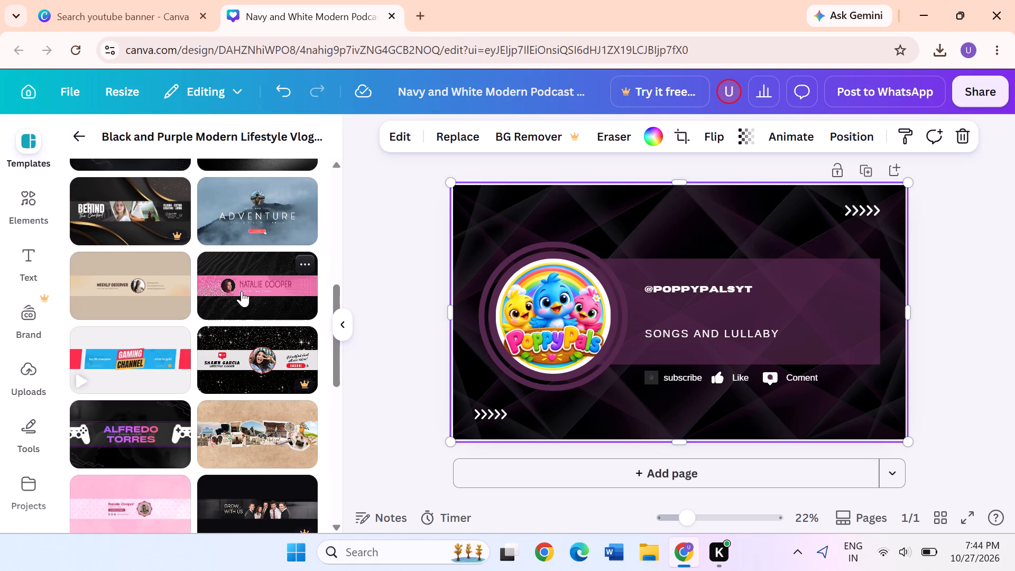
scroll(242, 291, "down", 3)
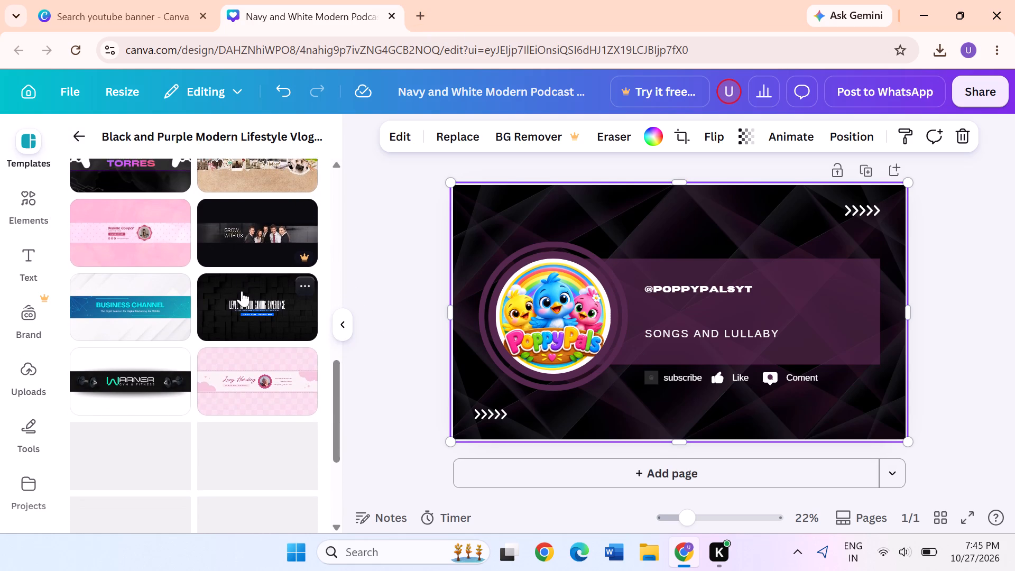
scroll(242, 291, "down", 1)
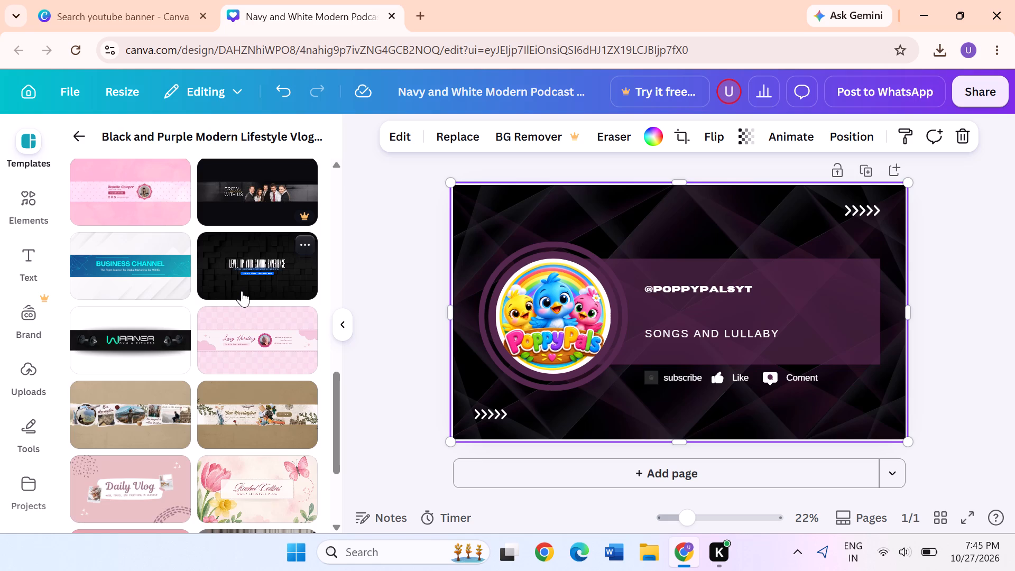
scroll(242, 291, "down", 1)
left_click(242, 291)
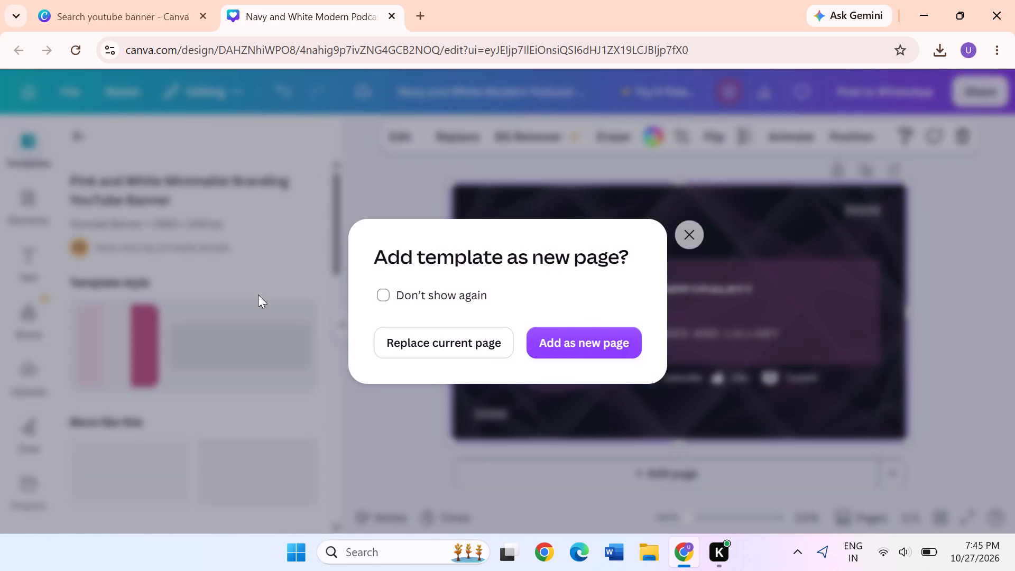
left_click(439, 354)
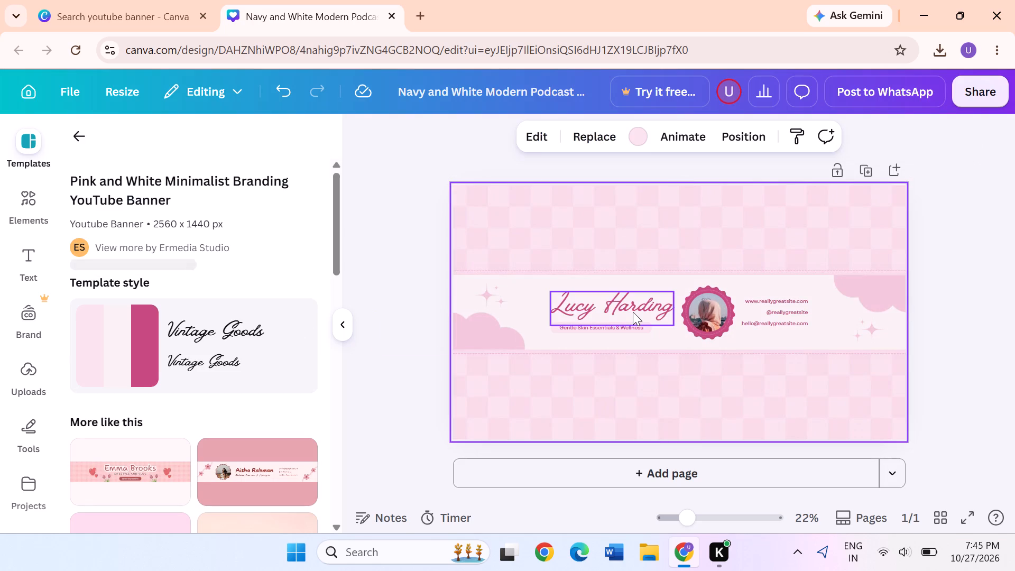
Replace the photo in the scalloped badge with the uploaded PoppyPals logo.
scroll(633, 312, "down", 1)
left_click(712, 308)
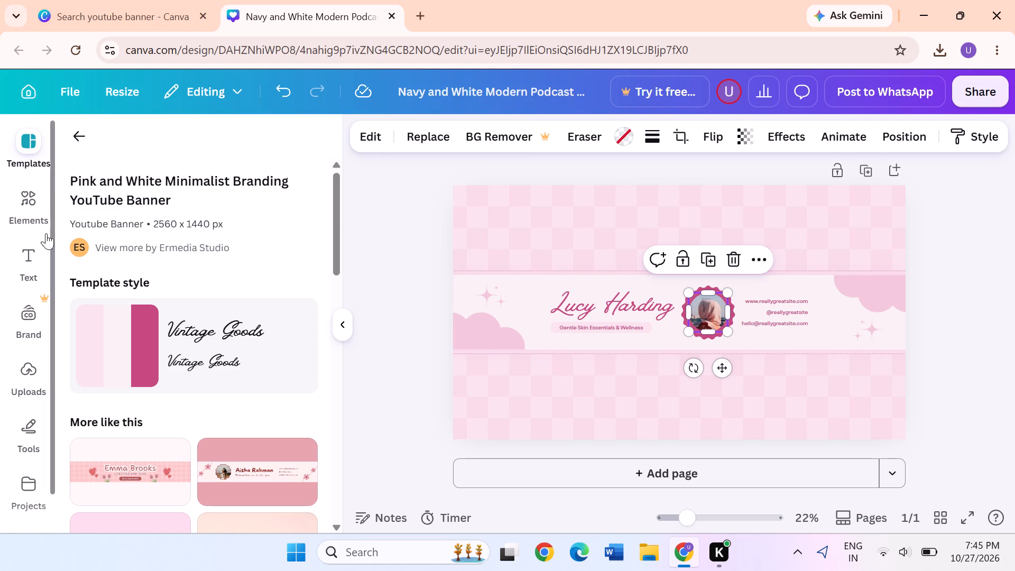
left_click(34, 351)
left_click_drag(135, 402, 435, 353)
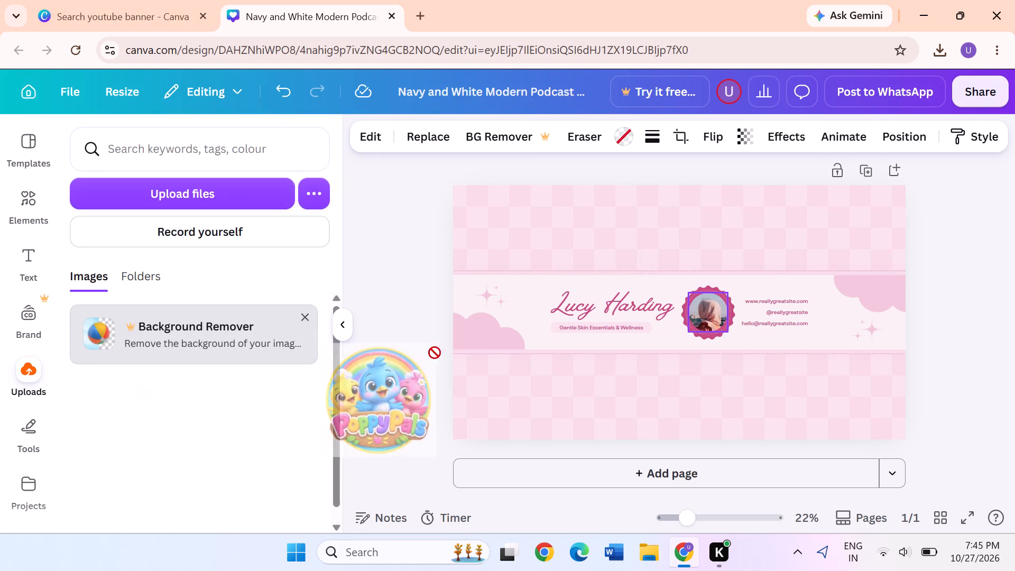
left_click_drag(435, 353, 441, 351)
left_click(597, 308)
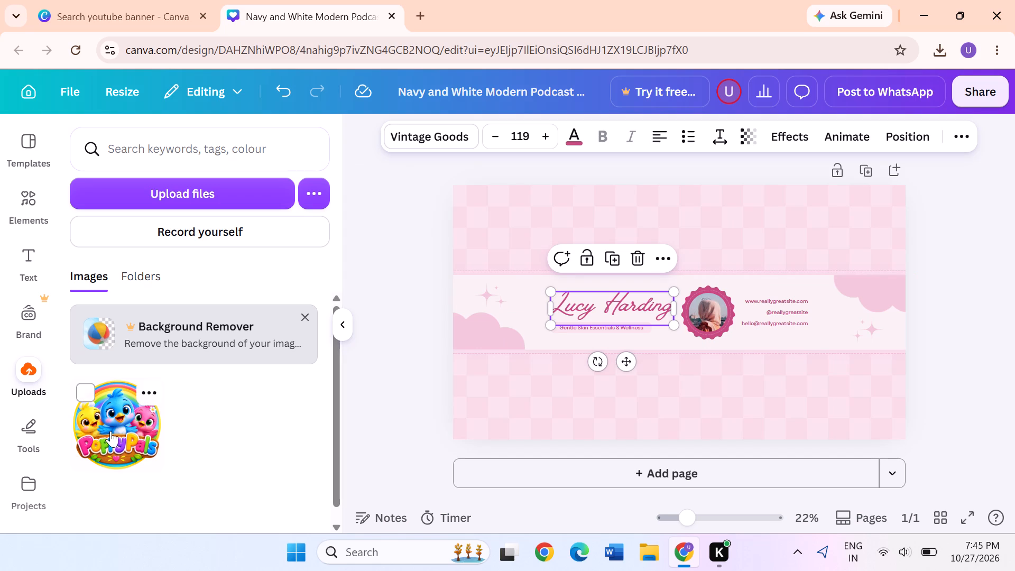
left_click_drag(110, 431, 673, 264)
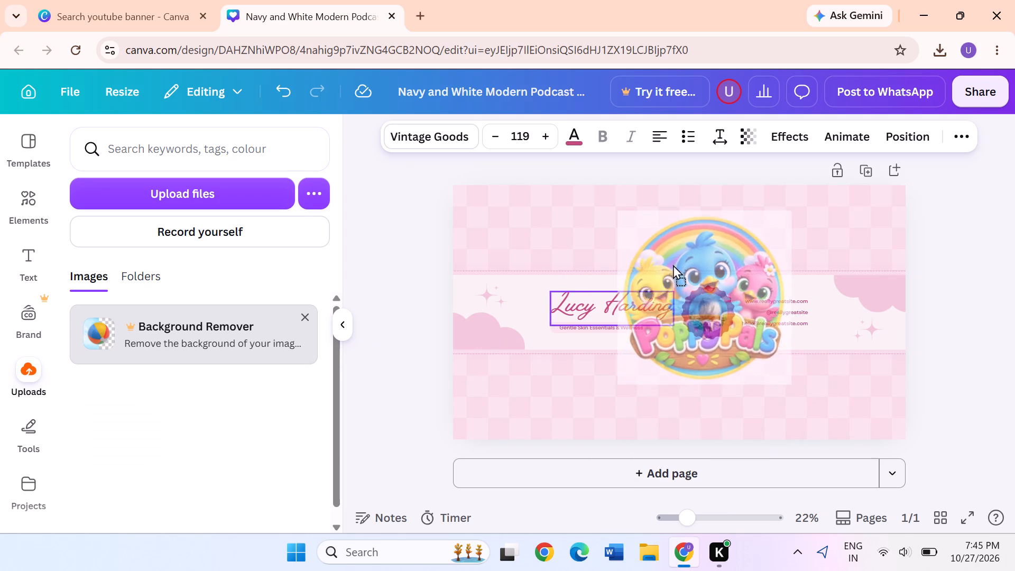
left_click_drag(673, 264, 699, 302)
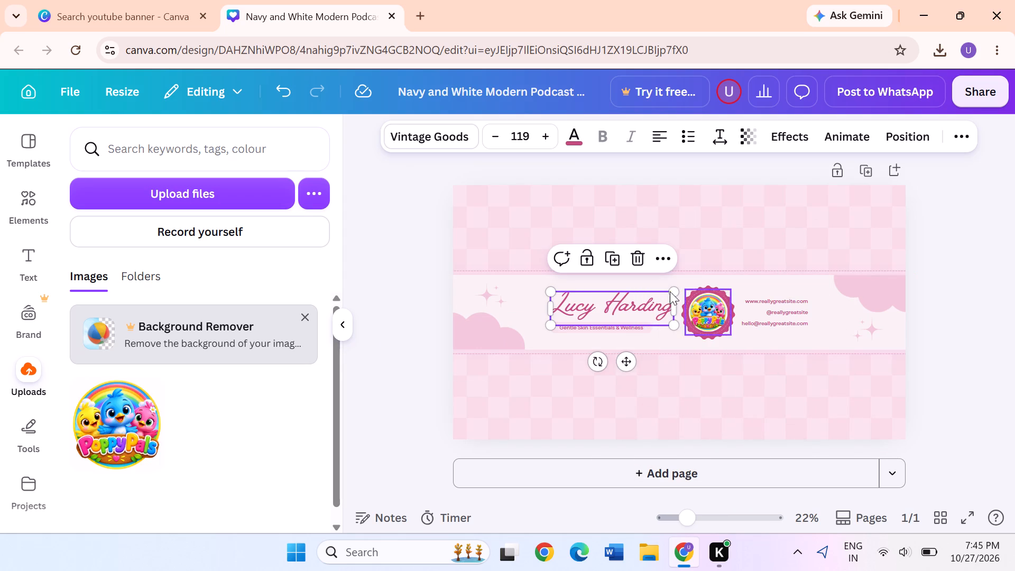
Replace the script title text with Poppypalsyt.
double_click(644, 308)
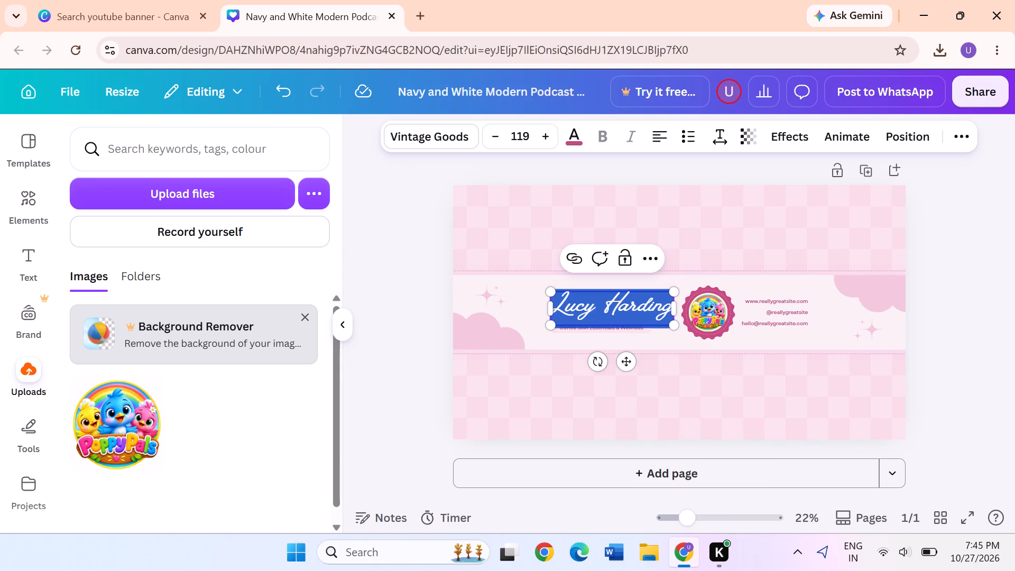
type("Poppy")
type("pals")
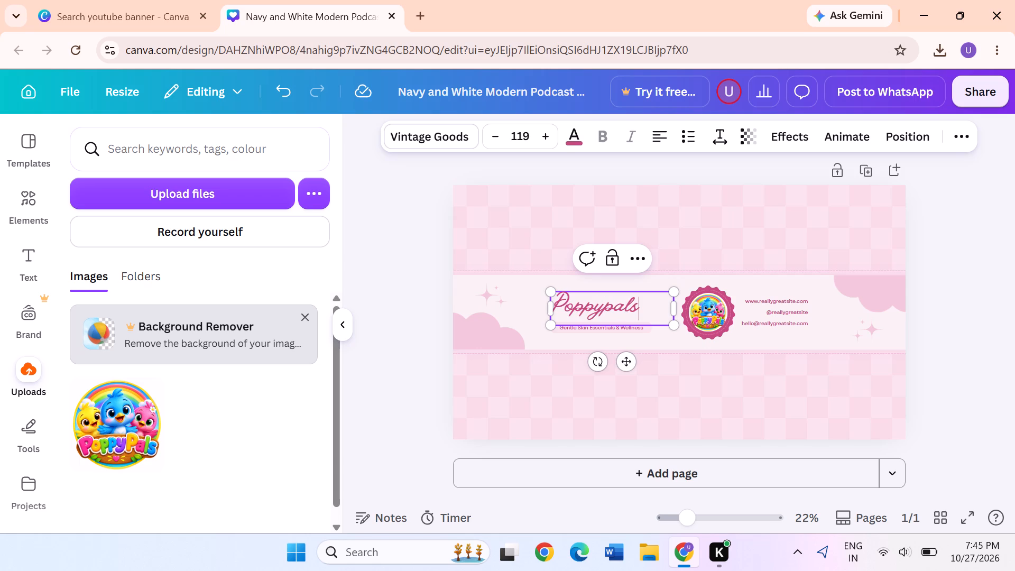
type("yt")
Delete the website, handle and email lines beside the logo and the Gentle Skin Essentials & Wellness tagline under the title.
left_click(773, 299)
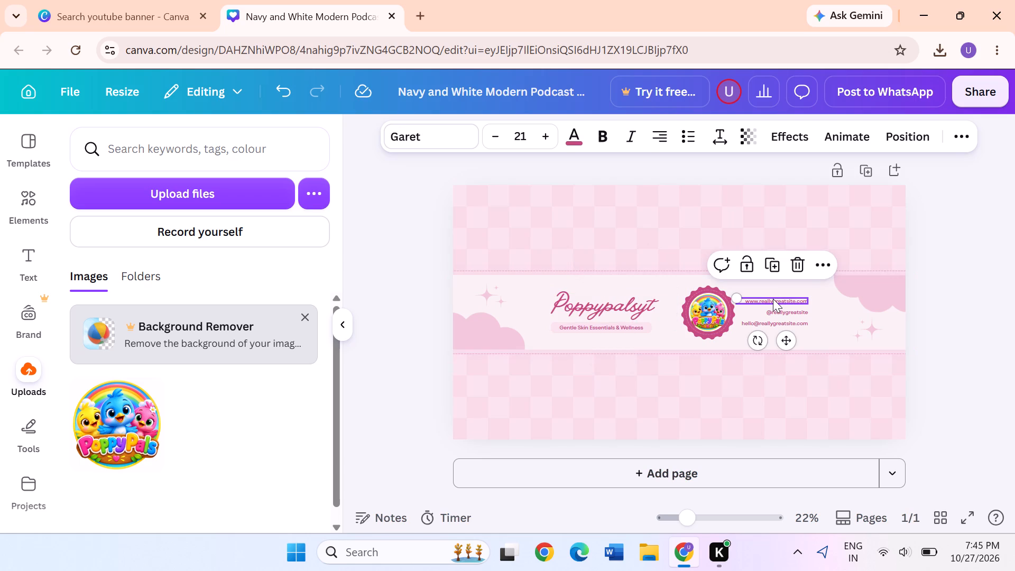
left_click(801, 268)
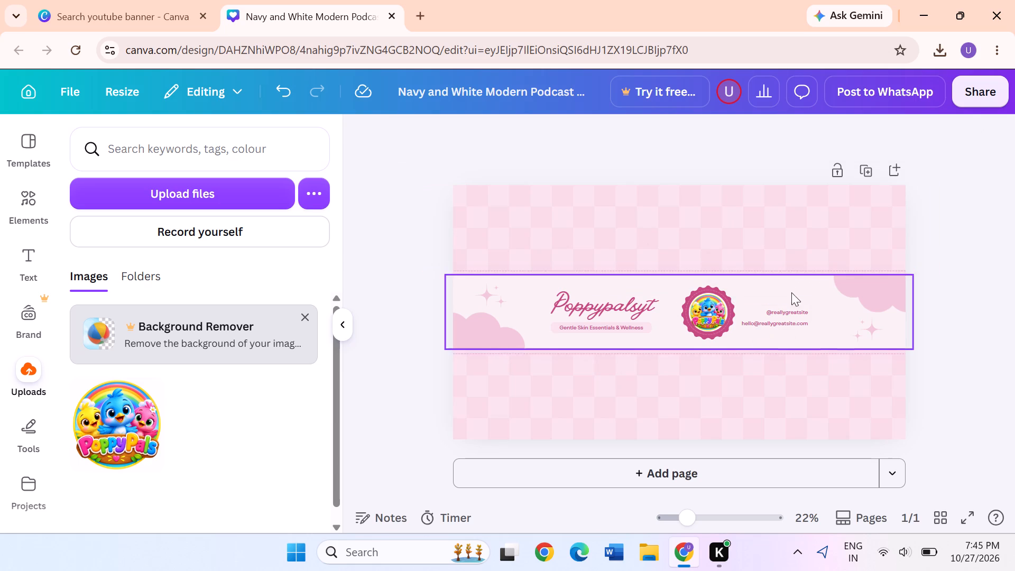
left_click(791, 309)
left_click(796, 281)
left_click(778, 323)
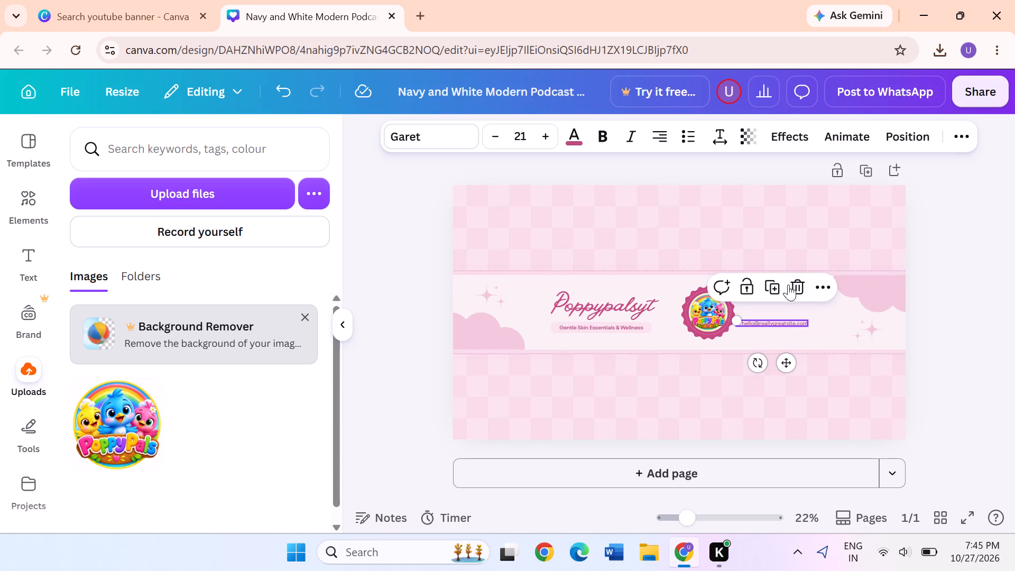
left_click(800, 280)
left_click(597, 325)
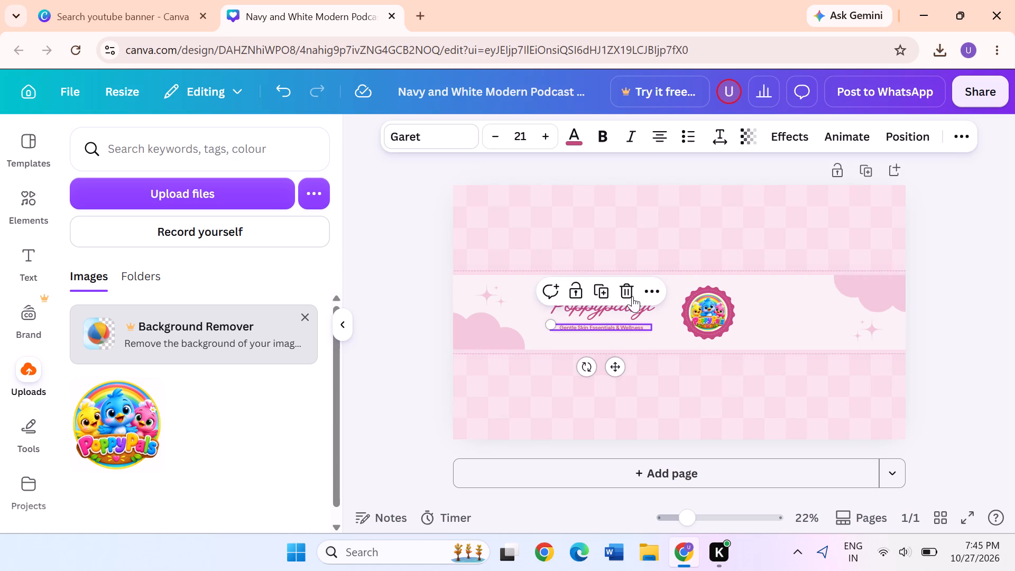
left_click(626, 292)
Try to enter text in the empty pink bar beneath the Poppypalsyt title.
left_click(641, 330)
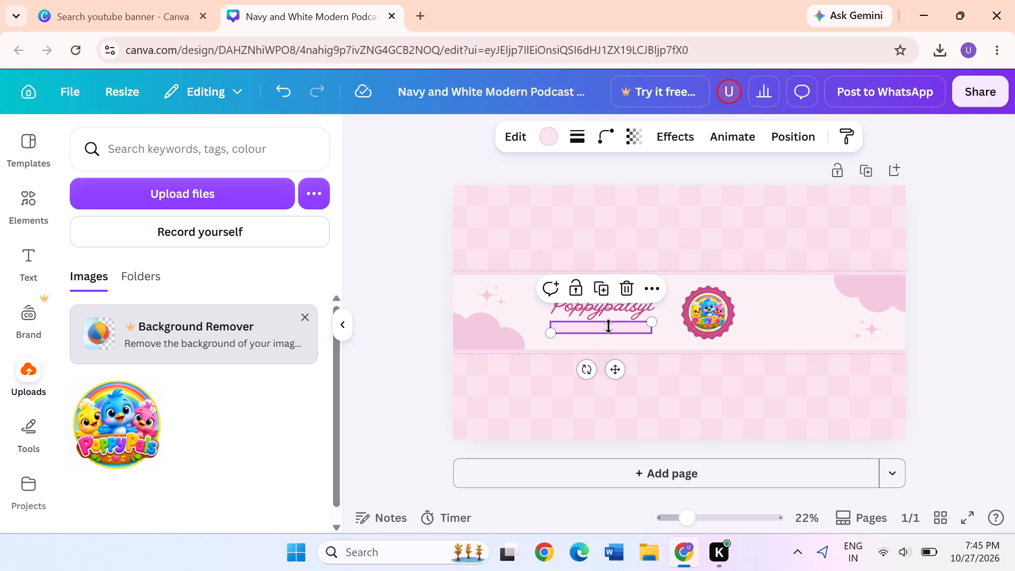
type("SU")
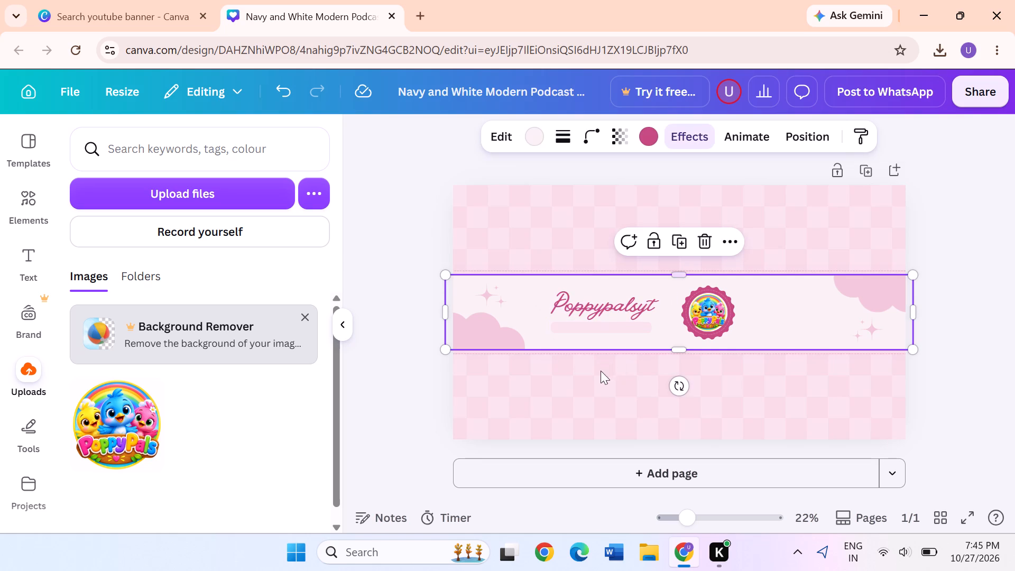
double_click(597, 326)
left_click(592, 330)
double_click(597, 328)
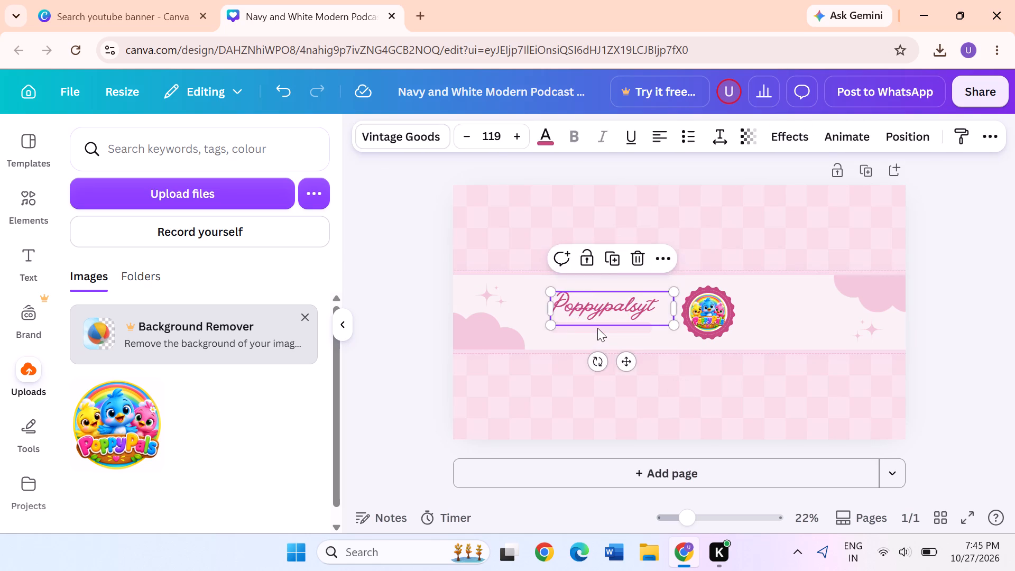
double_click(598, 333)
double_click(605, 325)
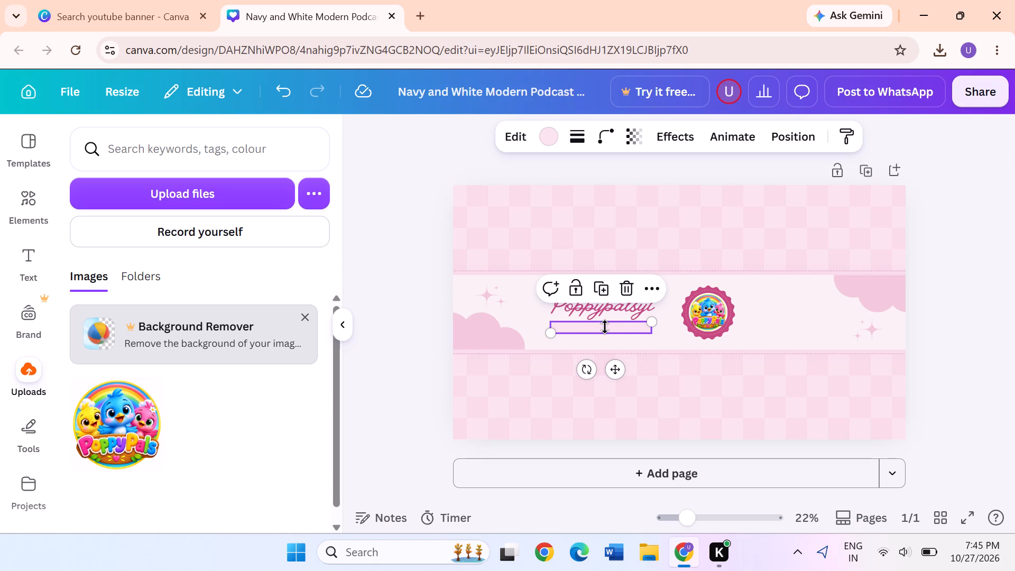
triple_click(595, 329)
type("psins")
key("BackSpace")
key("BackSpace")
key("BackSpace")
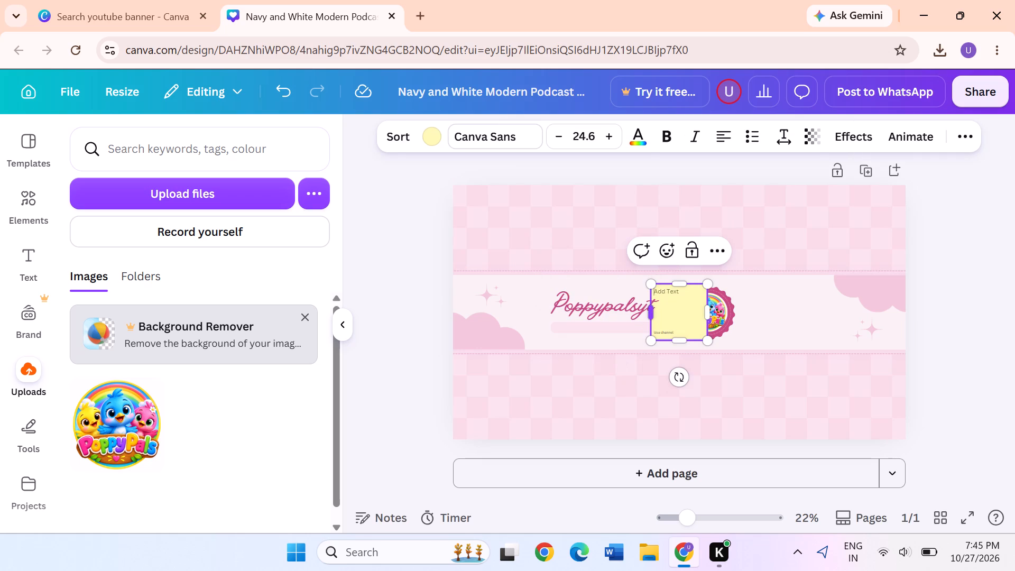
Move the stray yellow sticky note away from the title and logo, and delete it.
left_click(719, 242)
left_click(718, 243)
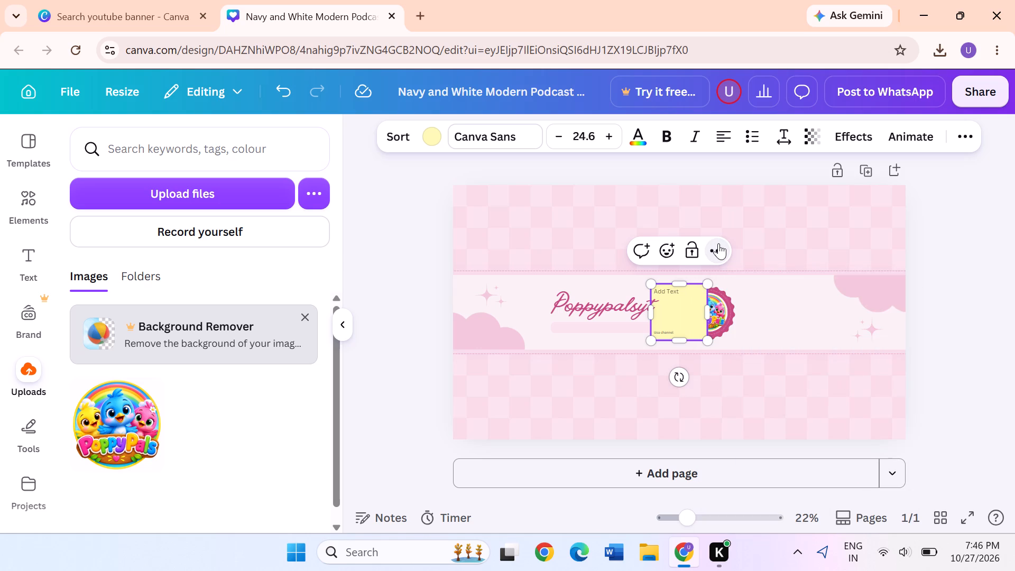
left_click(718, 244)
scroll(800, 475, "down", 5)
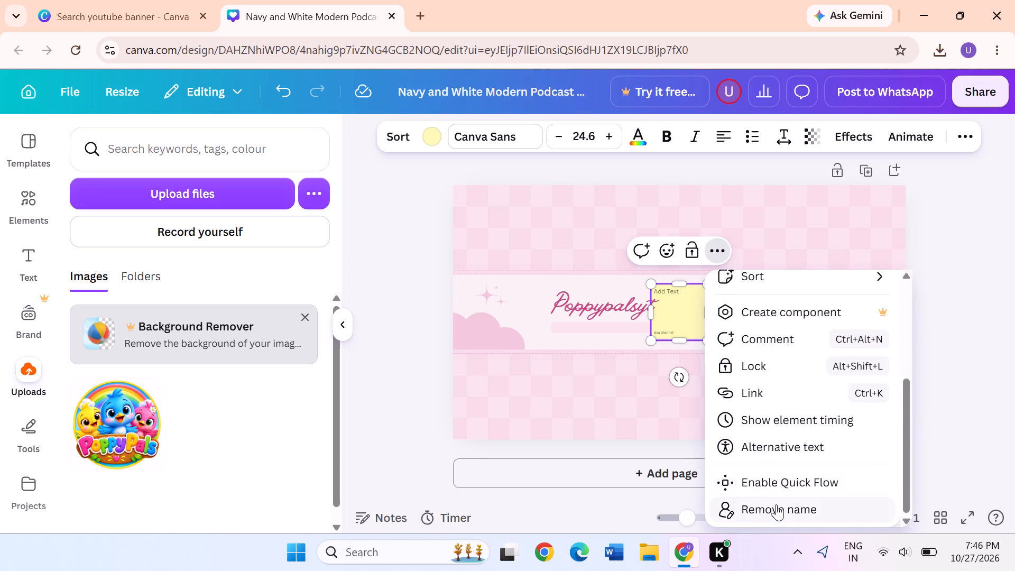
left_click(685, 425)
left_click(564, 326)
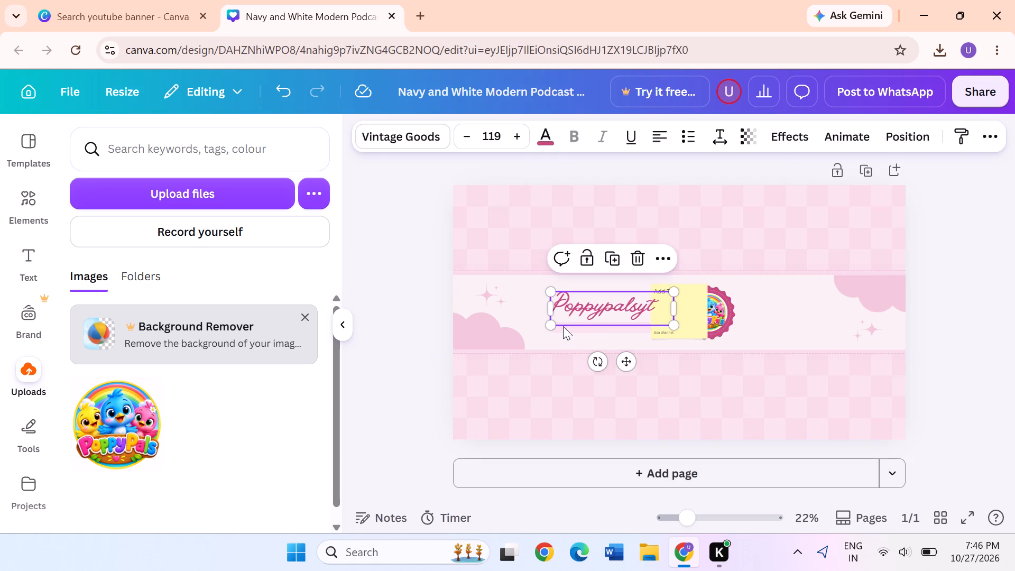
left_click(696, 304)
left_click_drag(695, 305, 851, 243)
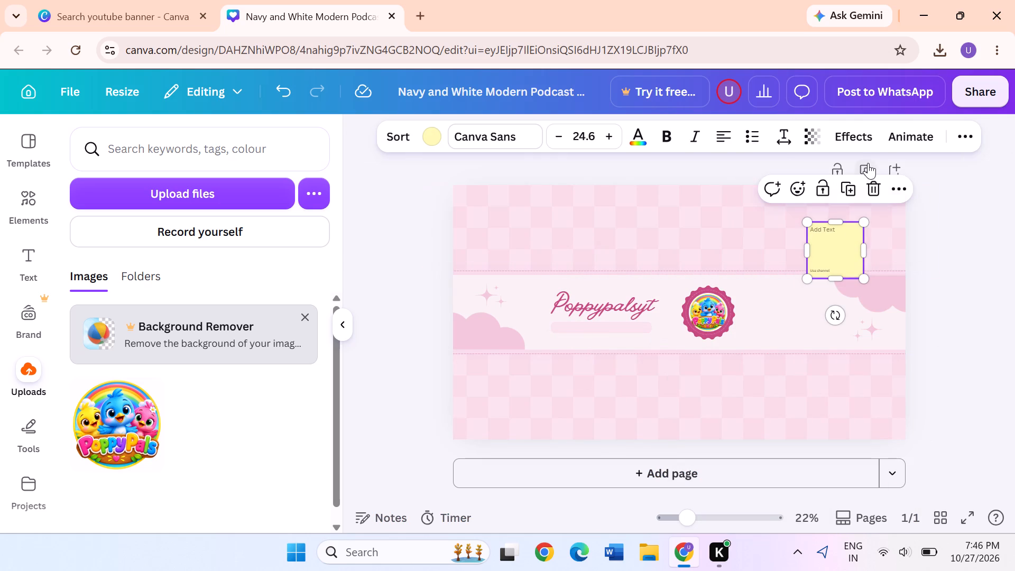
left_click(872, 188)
Make the pink bar taller and slightly wider, and move it beneath the Poppypalsyt title.
left_click(578, 327)
left_click(578, 329)
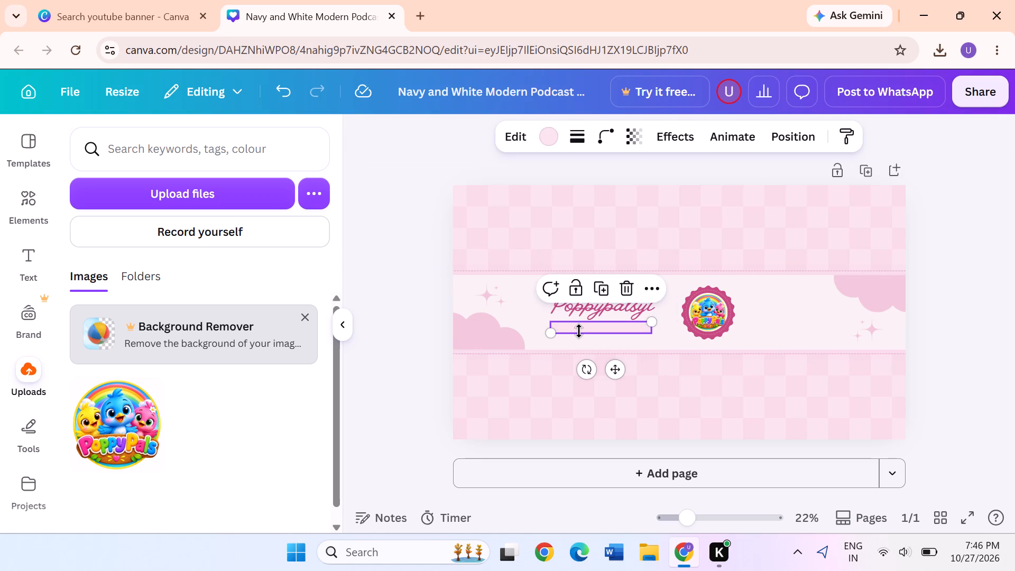
left_click(579, 331)
triple_click(582, 324)
left_click(583, 327)
left_click_drag(583, 327, 601, 328)
left_click_drag(652, 323, 667, 308)
left_click(647, 314)
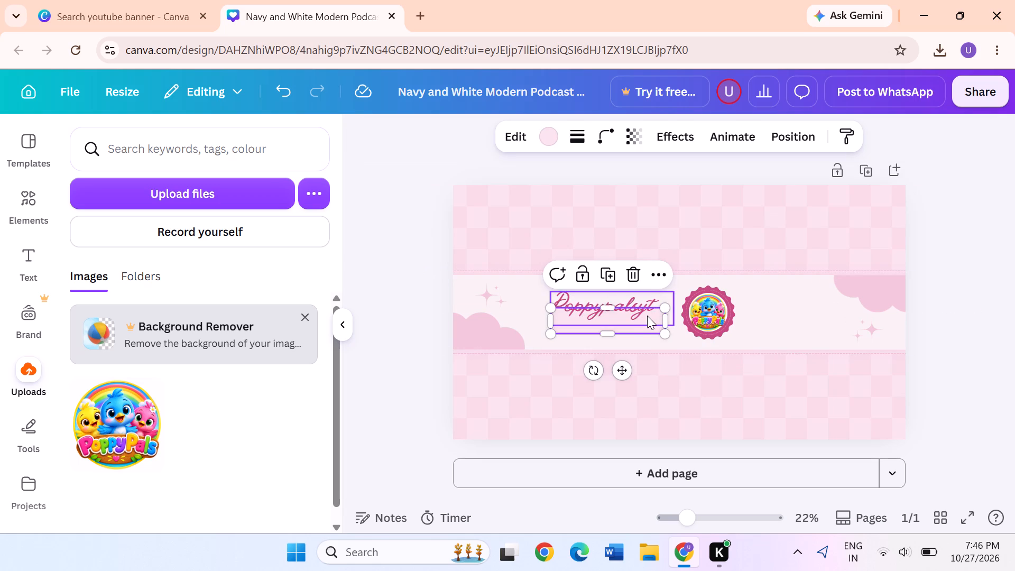
left_click(633, 323)
left_click_drag(626, 334, 613, 351)
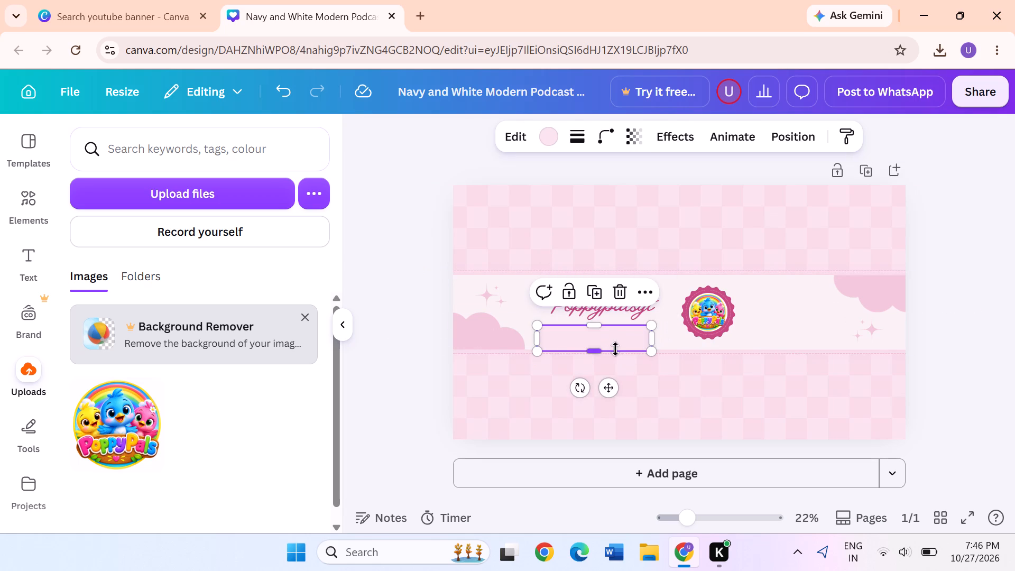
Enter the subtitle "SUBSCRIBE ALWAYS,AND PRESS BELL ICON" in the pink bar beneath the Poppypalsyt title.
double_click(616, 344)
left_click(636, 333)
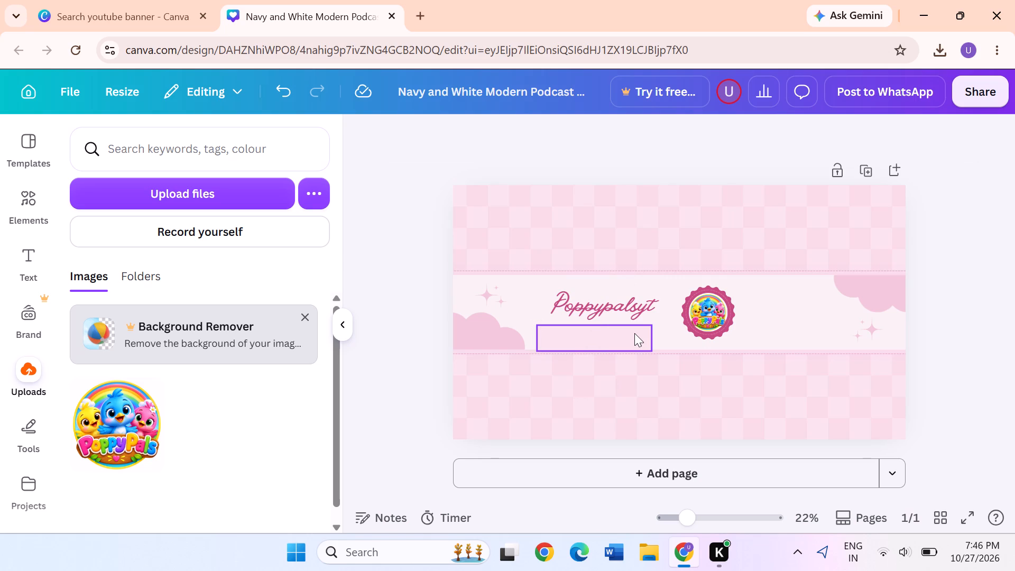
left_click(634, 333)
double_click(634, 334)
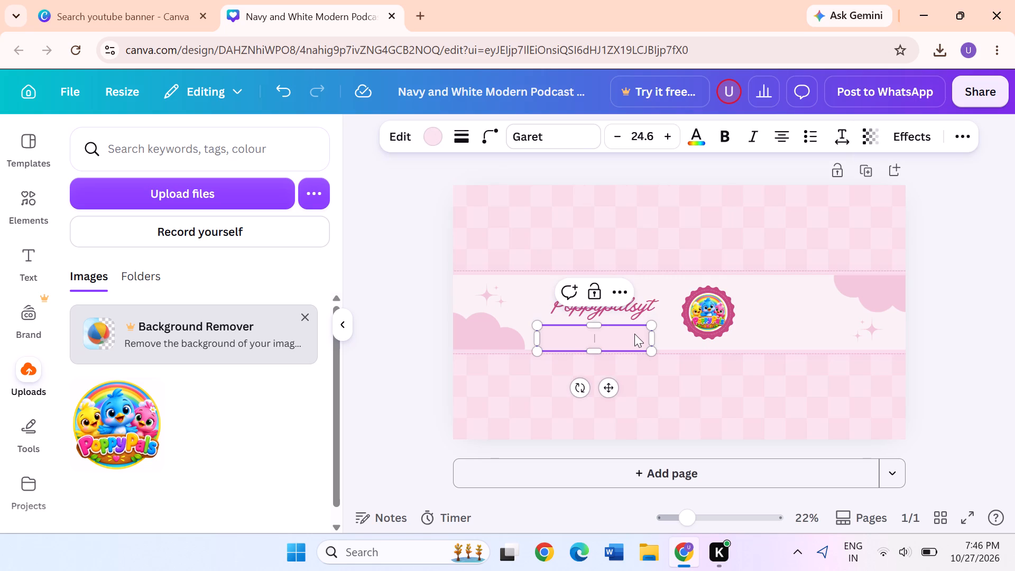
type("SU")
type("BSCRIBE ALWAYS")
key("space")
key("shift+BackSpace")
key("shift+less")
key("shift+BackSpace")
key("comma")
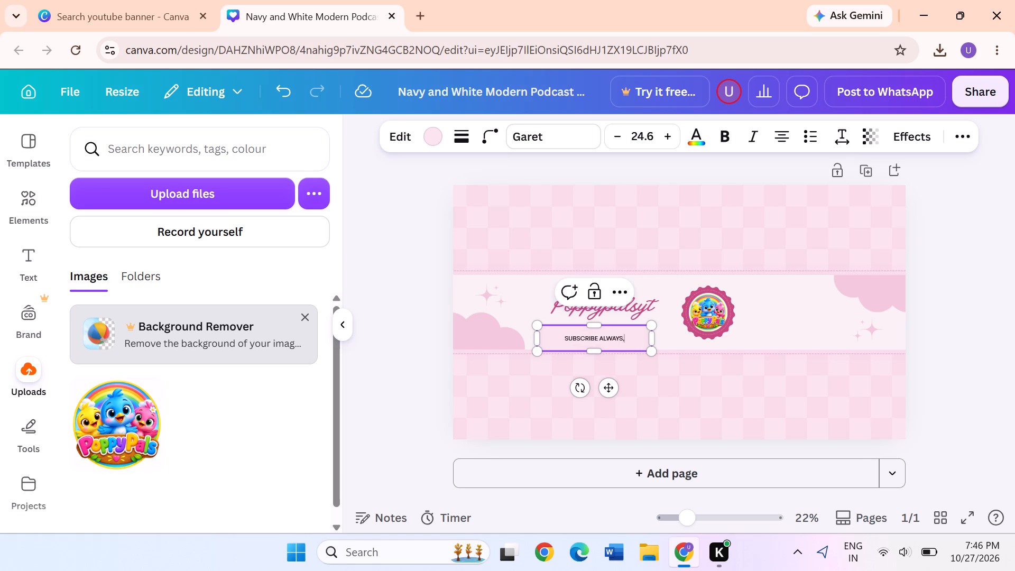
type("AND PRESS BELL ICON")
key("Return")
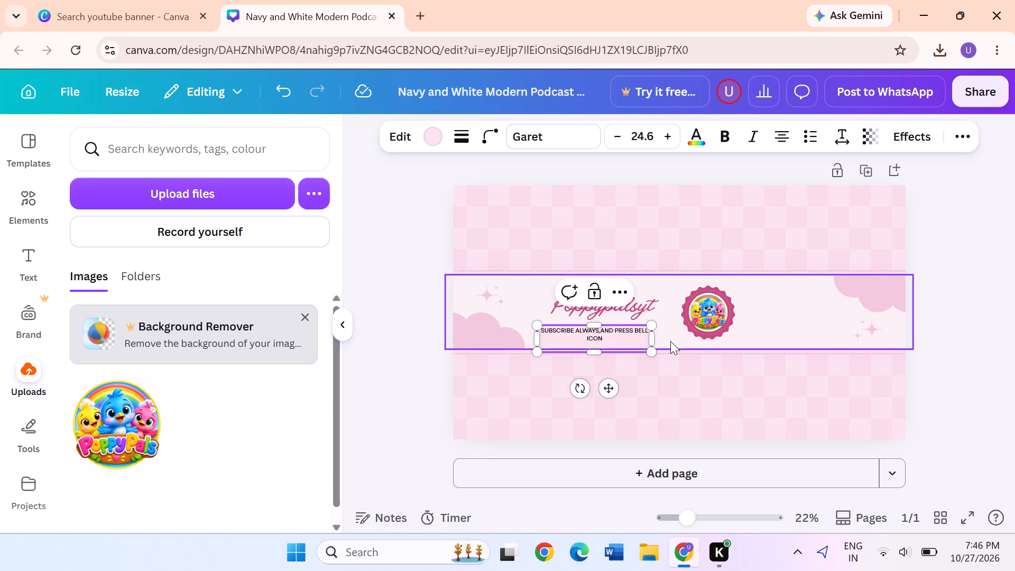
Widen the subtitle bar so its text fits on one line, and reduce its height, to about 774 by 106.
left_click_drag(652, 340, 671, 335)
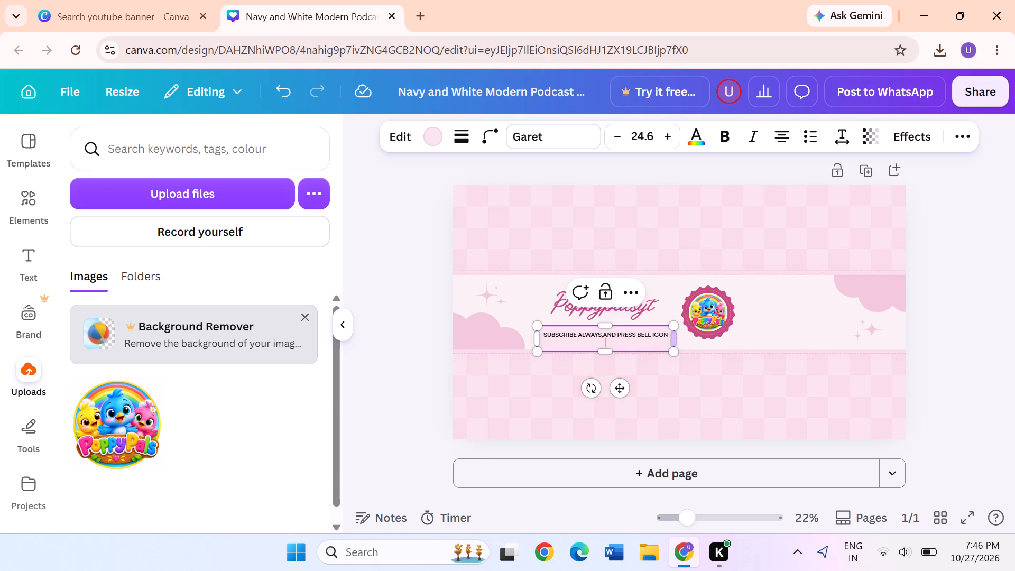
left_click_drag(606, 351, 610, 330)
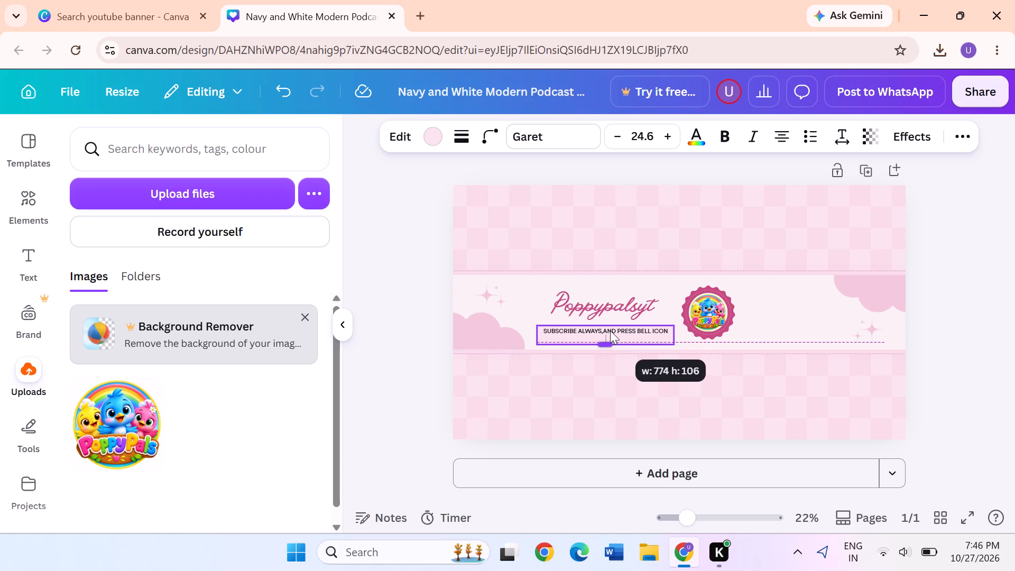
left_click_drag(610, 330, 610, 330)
Move the pale filled band behind the title and logo up over the checkered strip, and delete it.
left_click(778, 291)
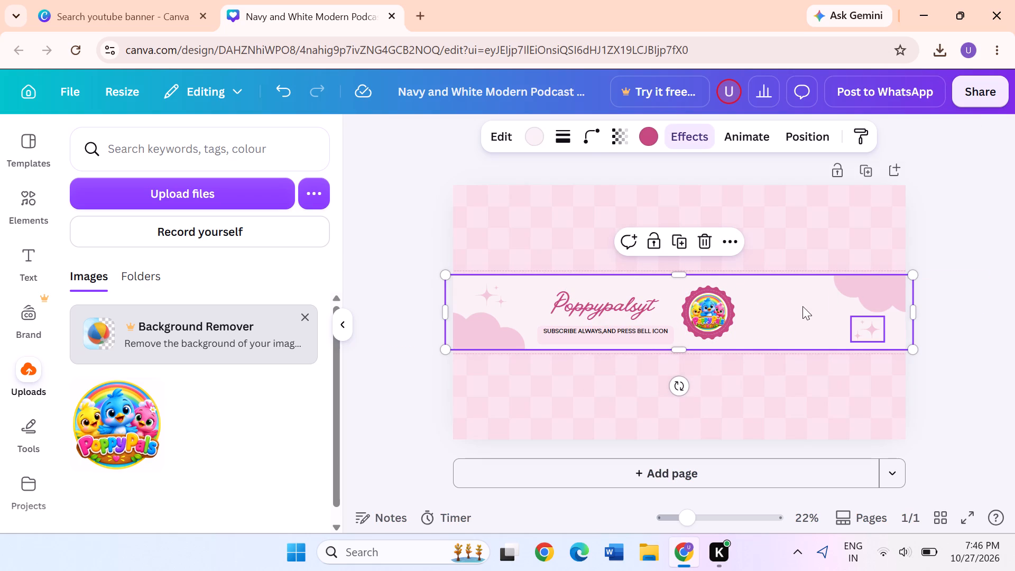
left_click_drag(906, 312, 865, 311)
left_click_drag(870, 311, 889, 238)
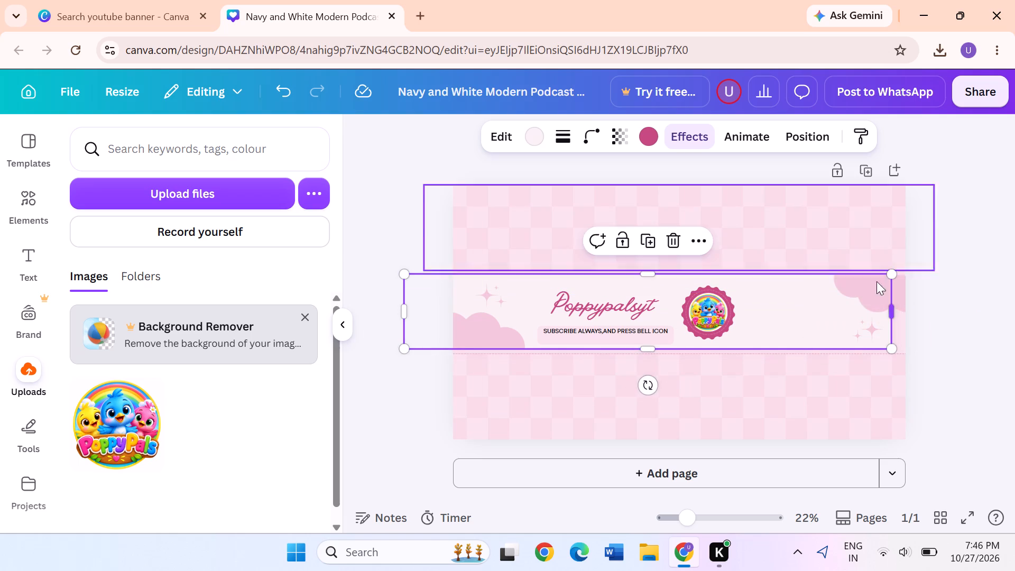
left_click_drag(819, 325, 830, 216)
left_click_drag(835, 241, 829, 232)
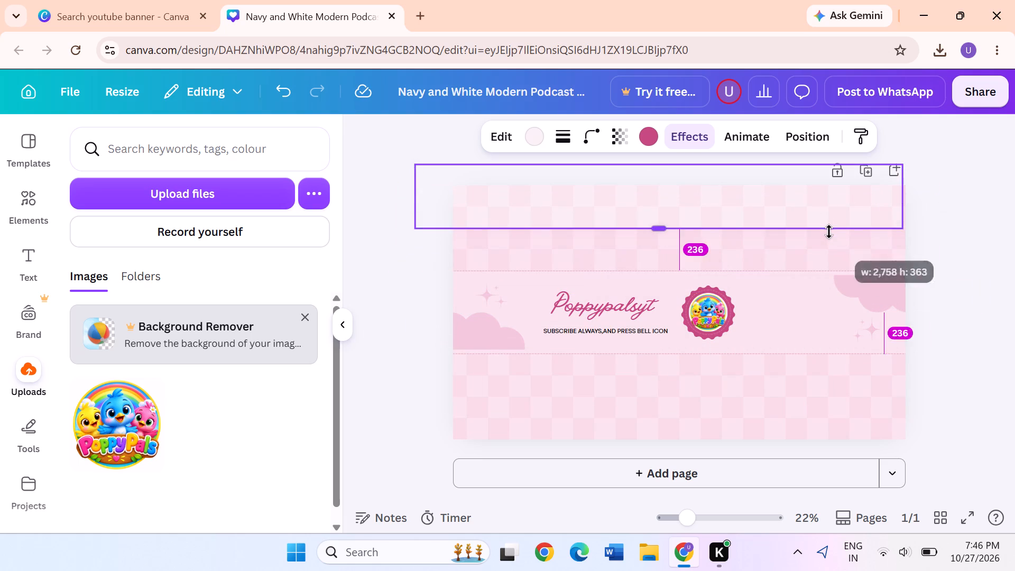
left_click(682, 258)
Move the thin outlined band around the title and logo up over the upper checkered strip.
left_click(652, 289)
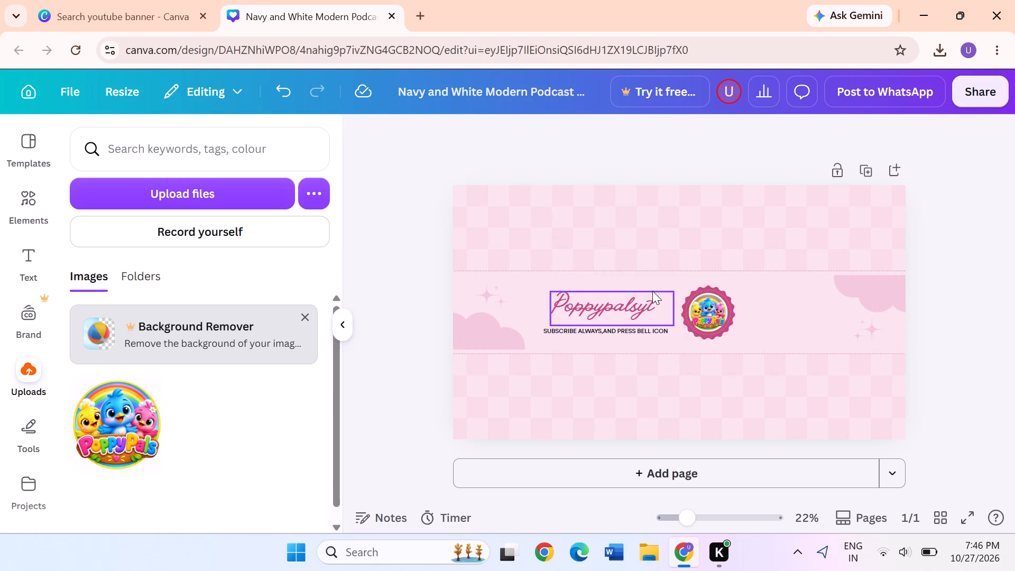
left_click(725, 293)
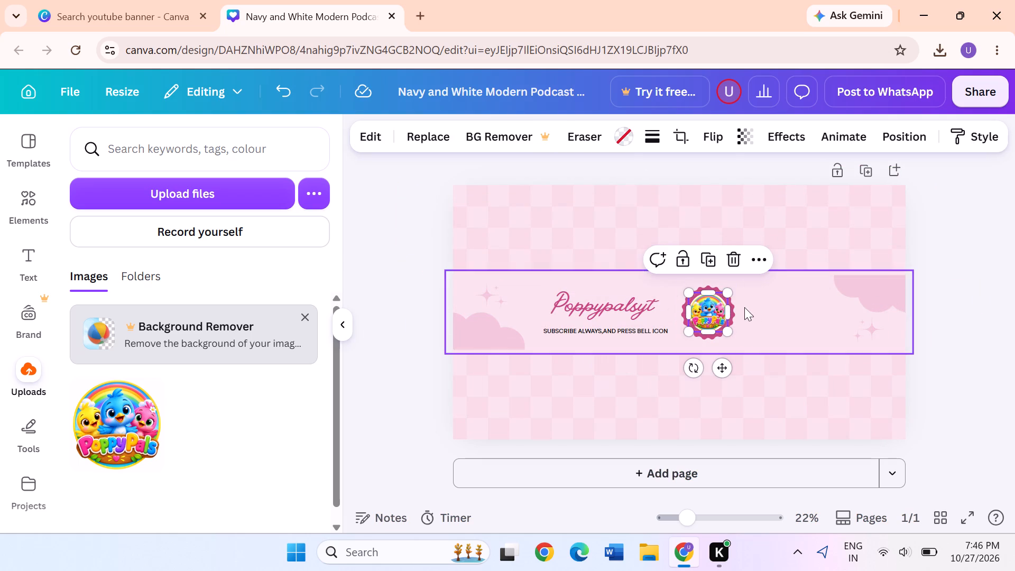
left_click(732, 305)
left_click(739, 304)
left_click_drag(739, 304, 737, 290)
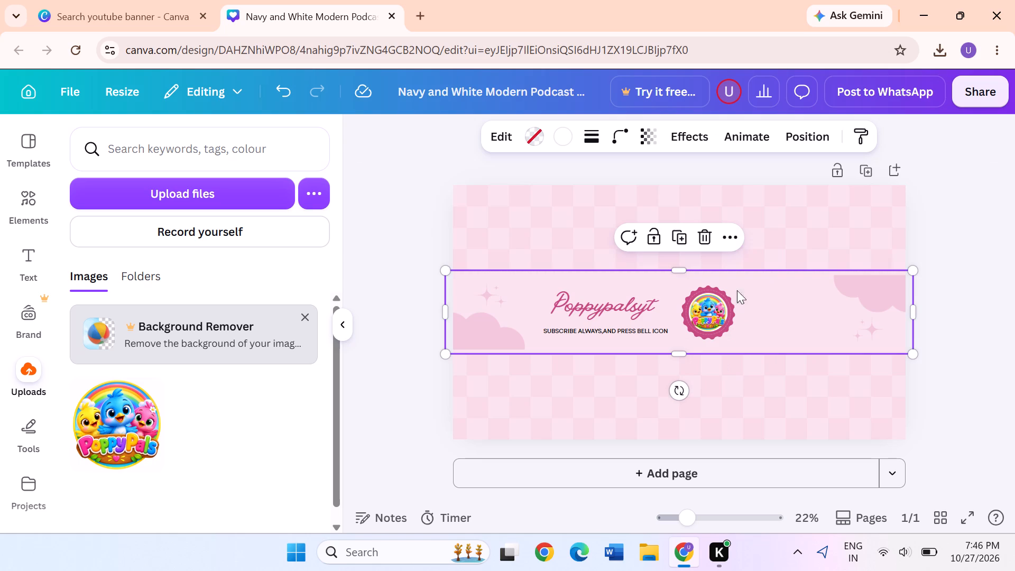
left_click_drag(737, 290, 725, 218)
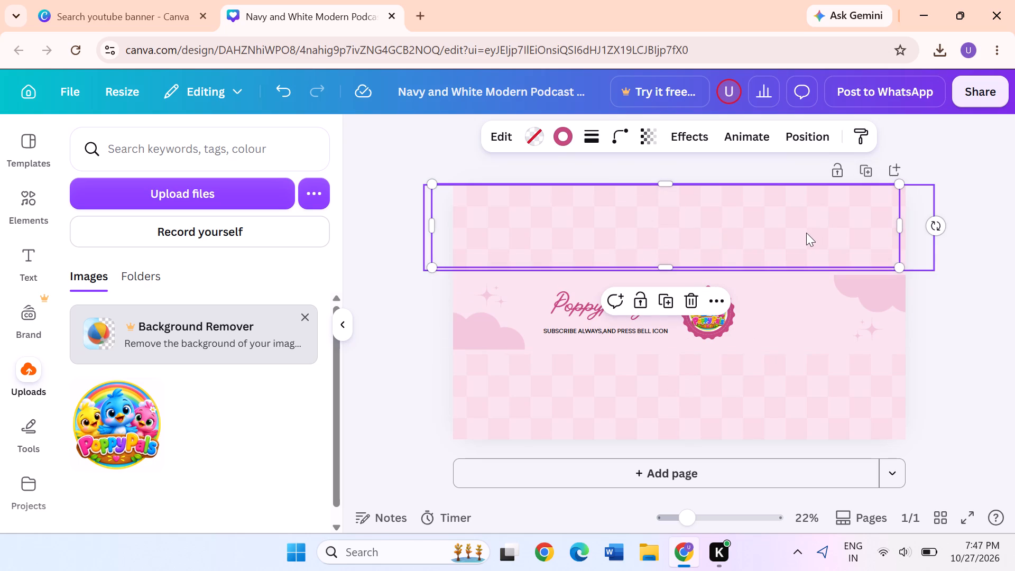
Delete the upper and lower checkered strips from the banner background.
left_click(806, 233)
left_click_drag(805, 233, 815, 297)
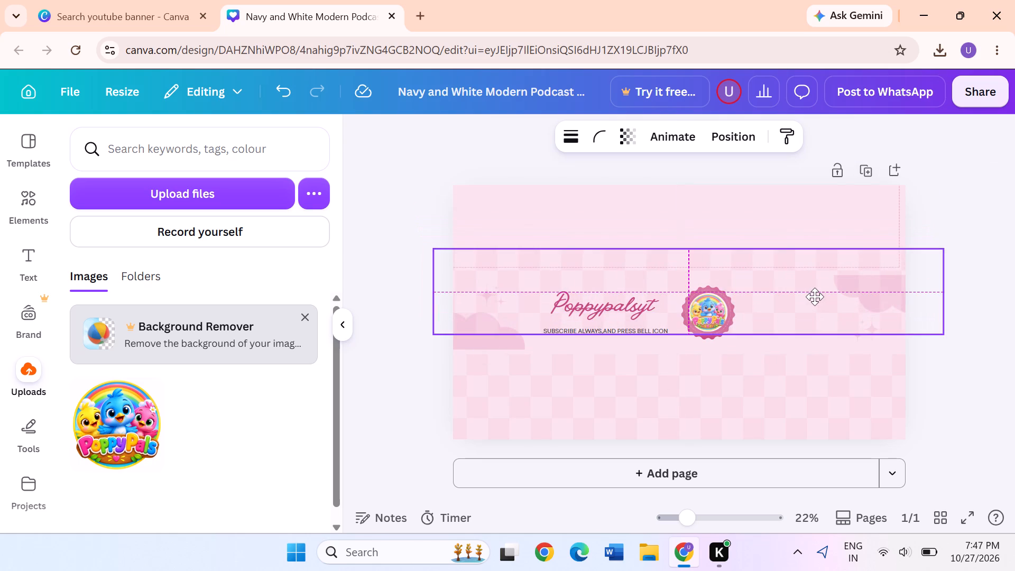
left_click_drag(815, 297, 821, 244)
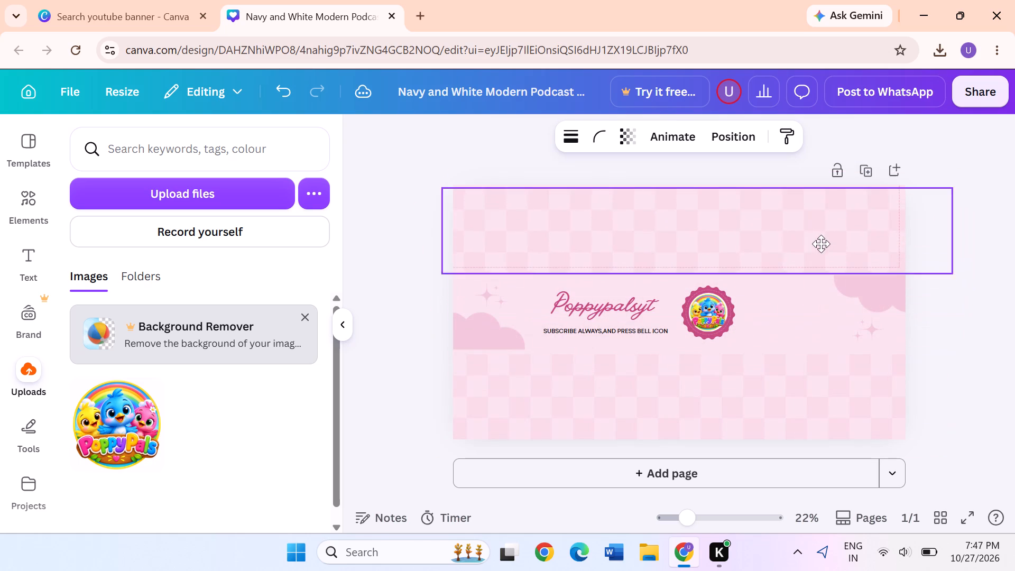
left_click_drag(821, 244, 852, 454)
left_click(777, 373)
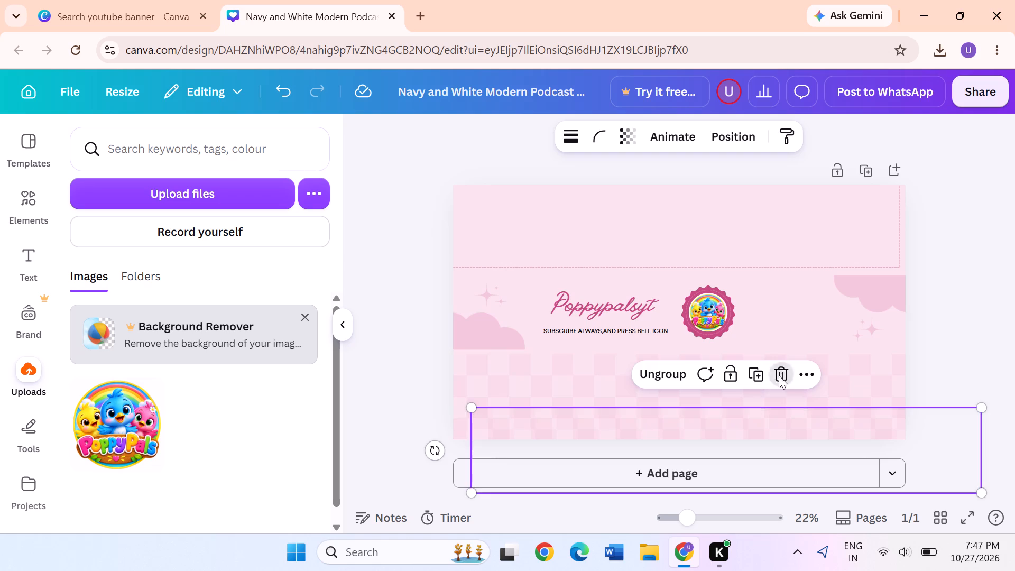
left_click_drag(779, 383, 774, 262)
left_click(733, 194)
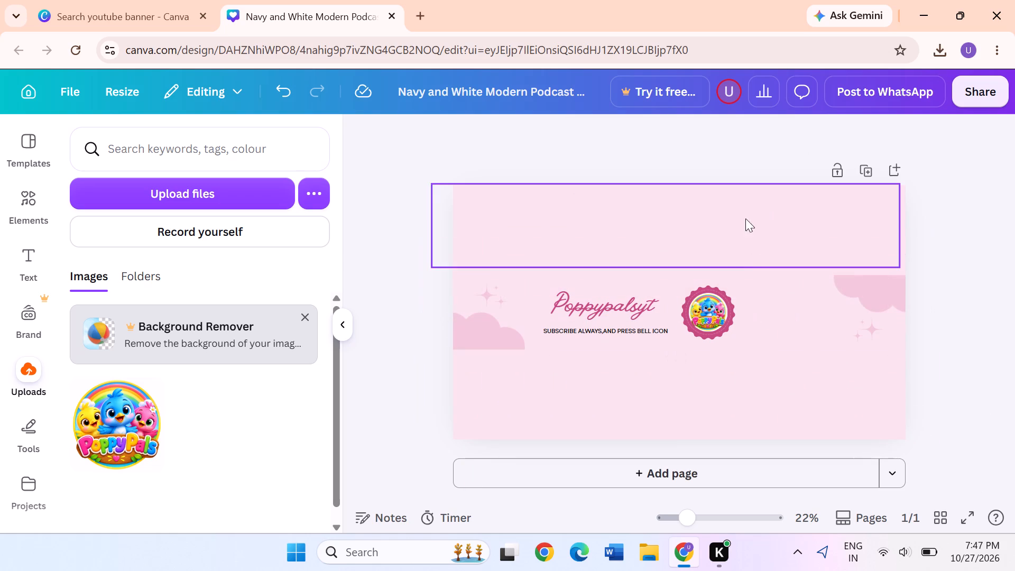
Delete the scalloped pink badge, the PoppyPals logo on it and the logo's empty image frame.
left_click_drag(746, 308, 731, 278)
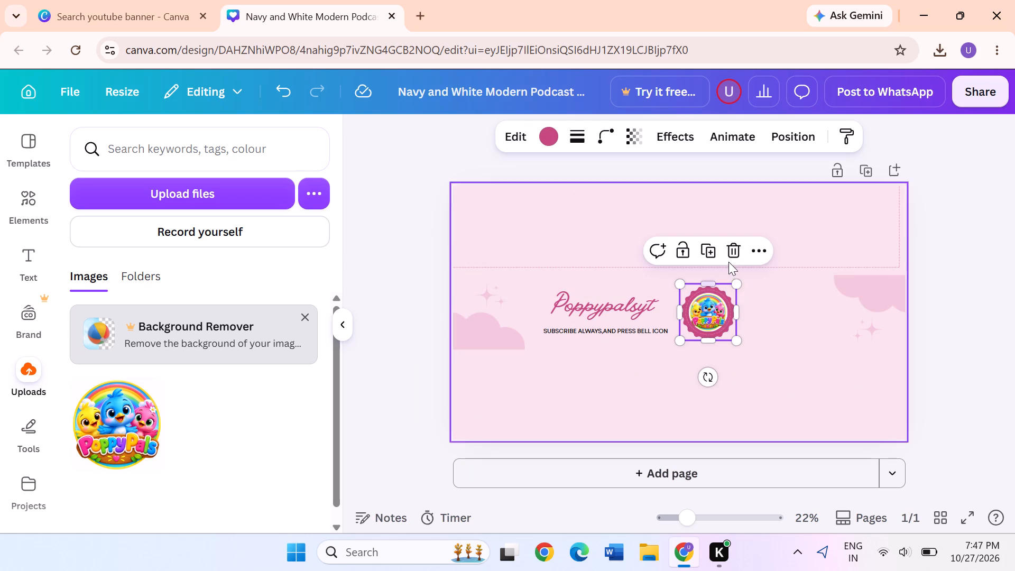
left_click(733, 255)
left_click(711, 303)
left_click(729, 264)
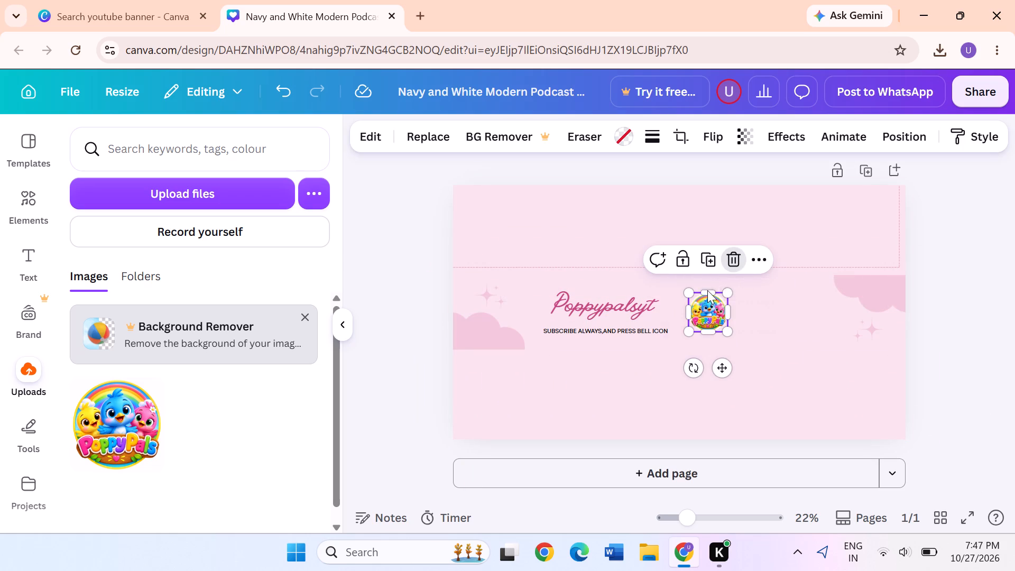
left_click(737, 288)
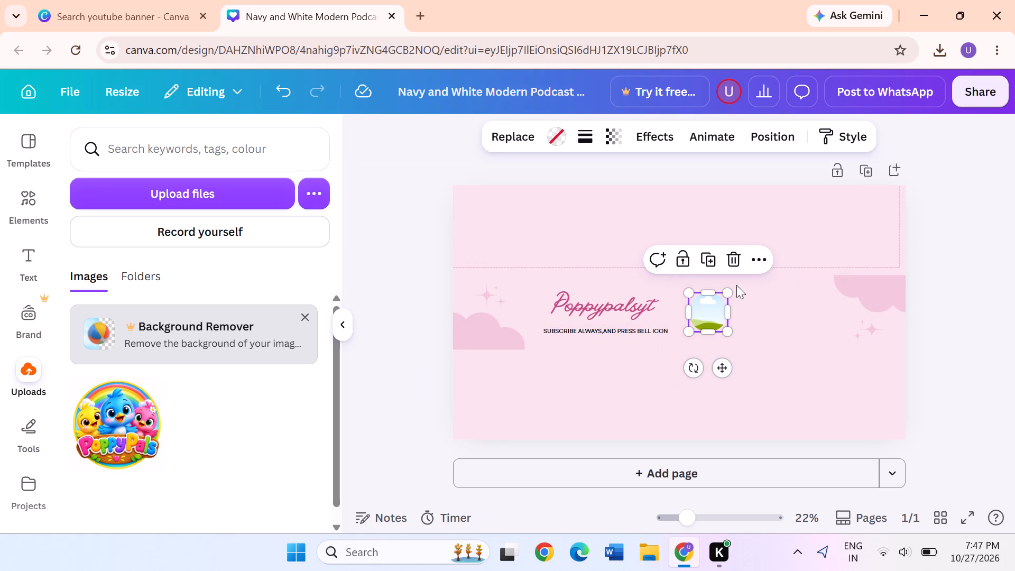
left_click(735, 257)
Delete the subscribe subtitle bar and the Poppypalsyt title.
left_click(629, 333)
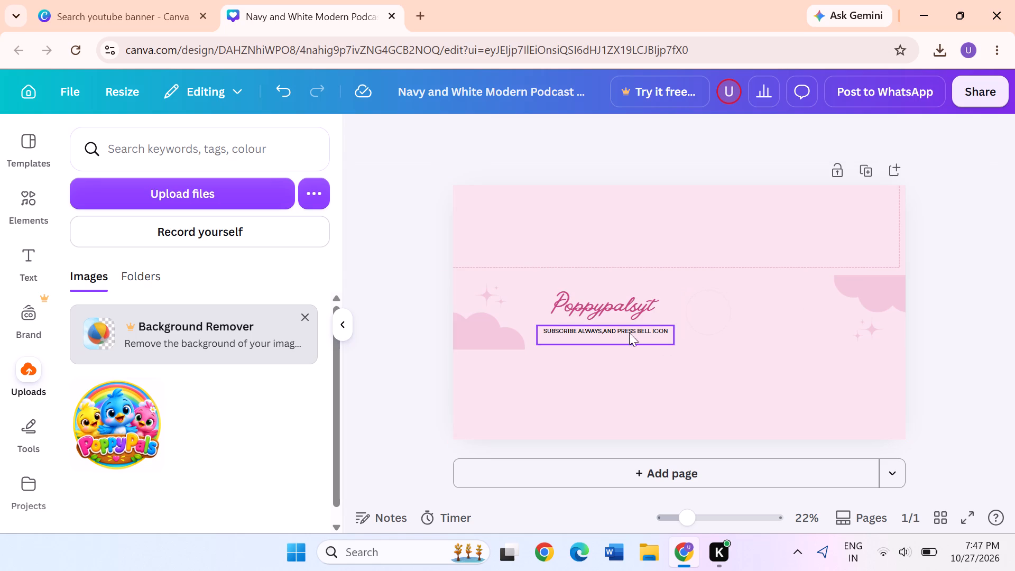
left_click(631, 302)
left_click(633, 306)
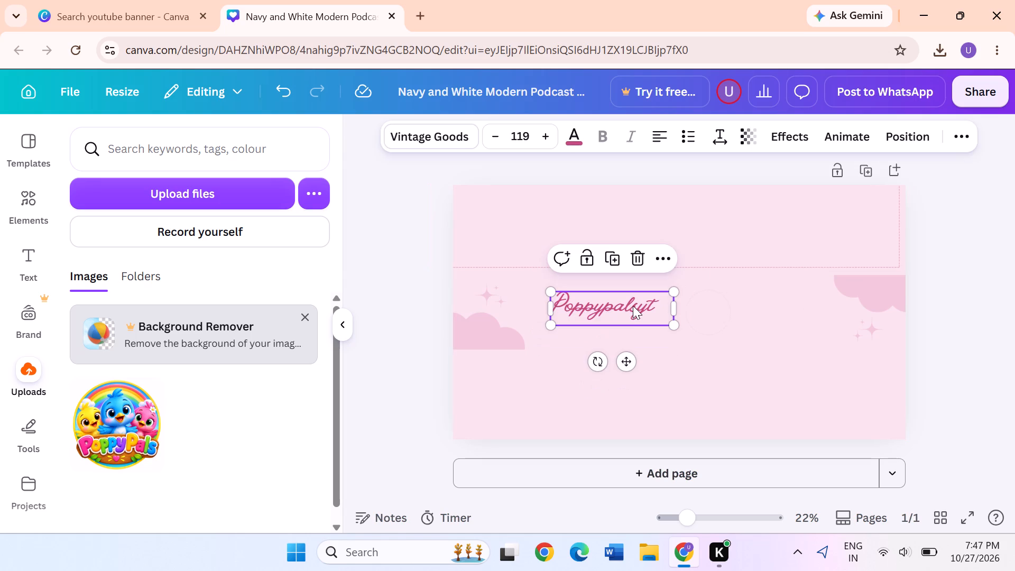
left_click(648, 257)
Delete both pink clouds and both sparkle decorations from the sides of the banner.
left_click(855, 289)
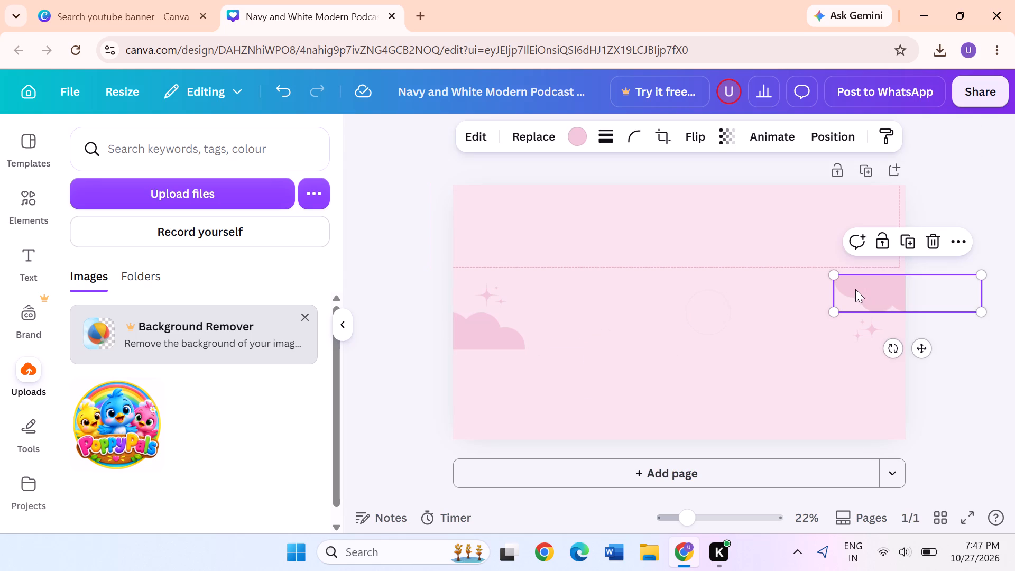
left_click(930, 243)
left_click(864, 326)
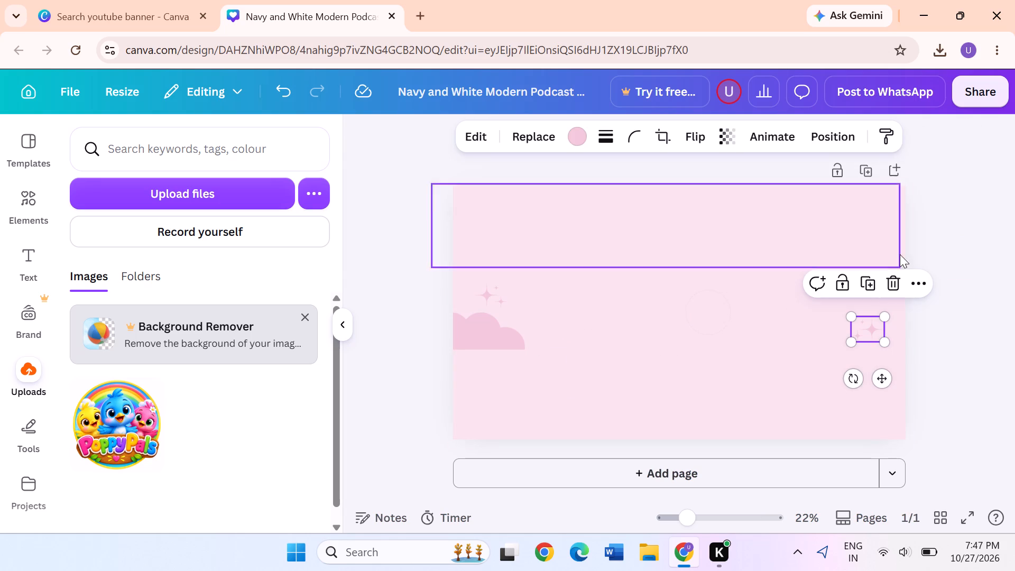
left_click(893, 280)
left_click(468, 346)
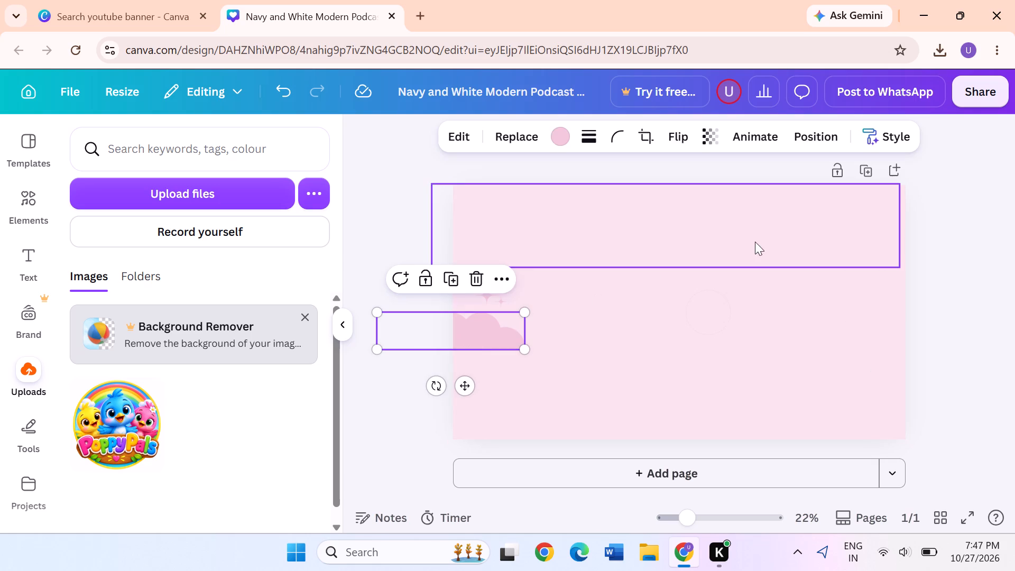
left_click(477, 287)
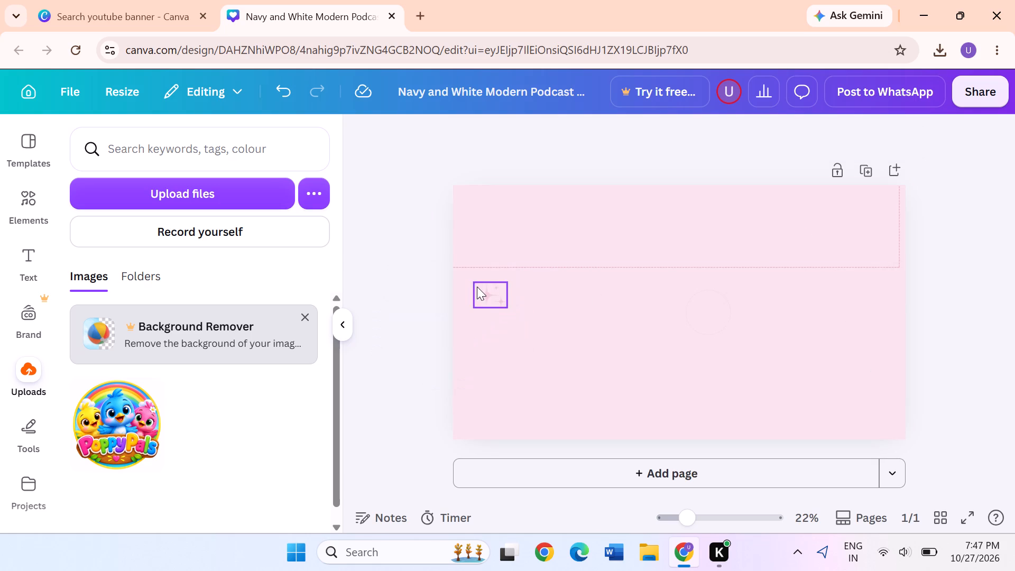
left_click(480, 290)
left_click(519, 254)
Delete the leftover outlined band and the faint ring where the logo was, clearing the page to its plain pink background.
left_click(607, 250)
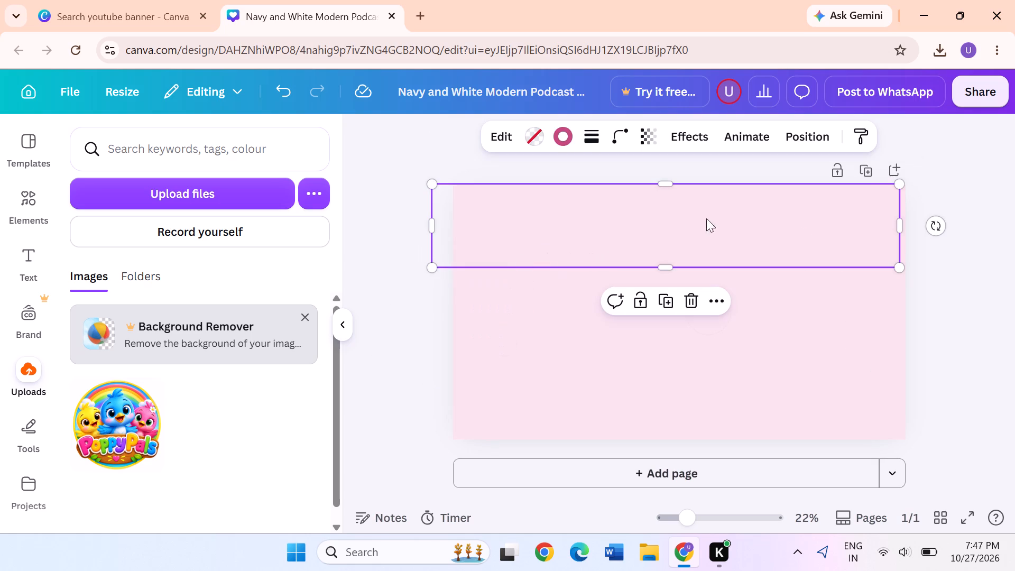
left_click(690, 293)
left_click_drag(639, 329, 712, 315)
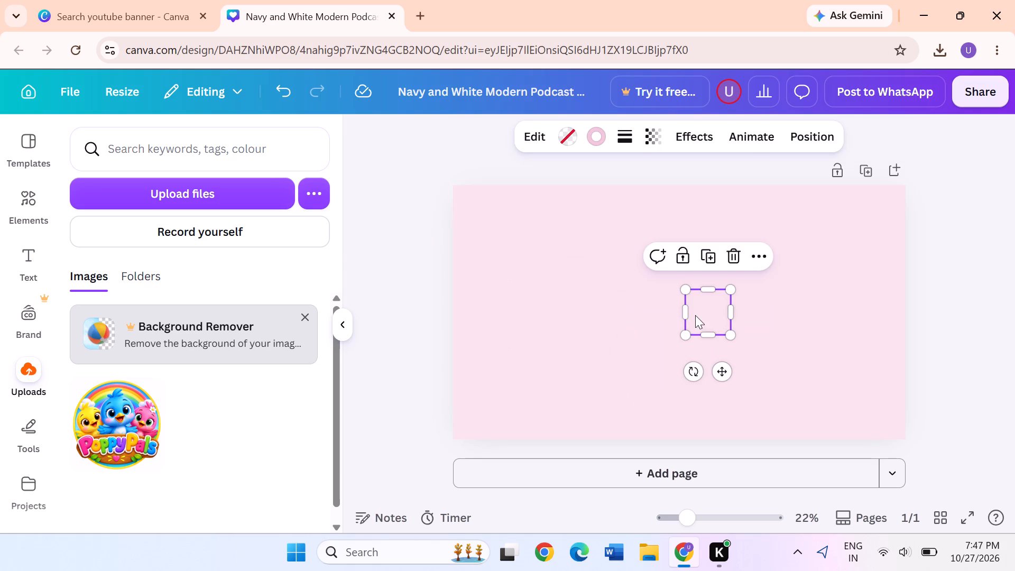
left_click(734, 265)
left_click_drag(617, 277, 629, 253)
left_click_drag(509, 271, 970, 252)
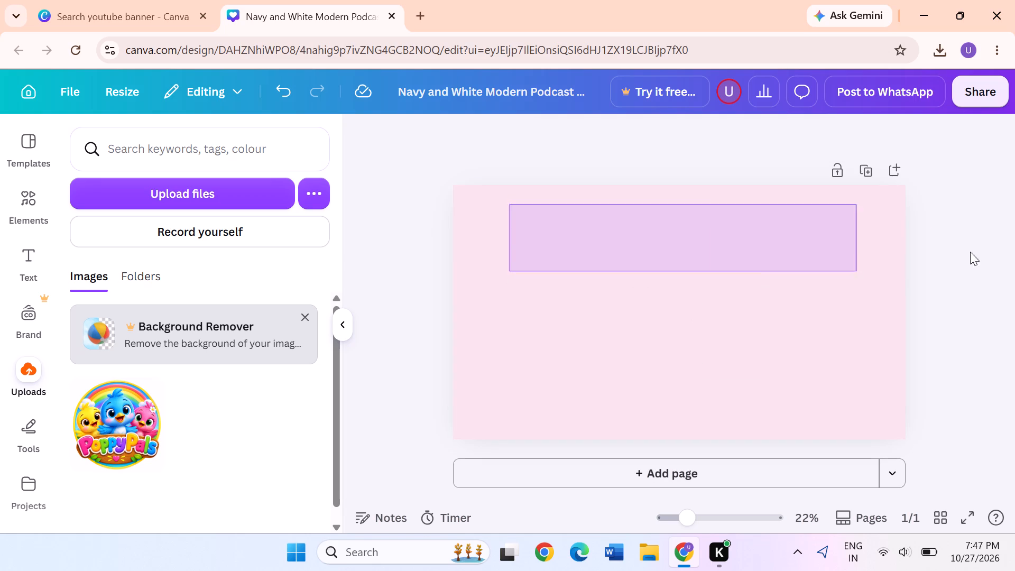
left_click_drag(970, 252, 874, 270)
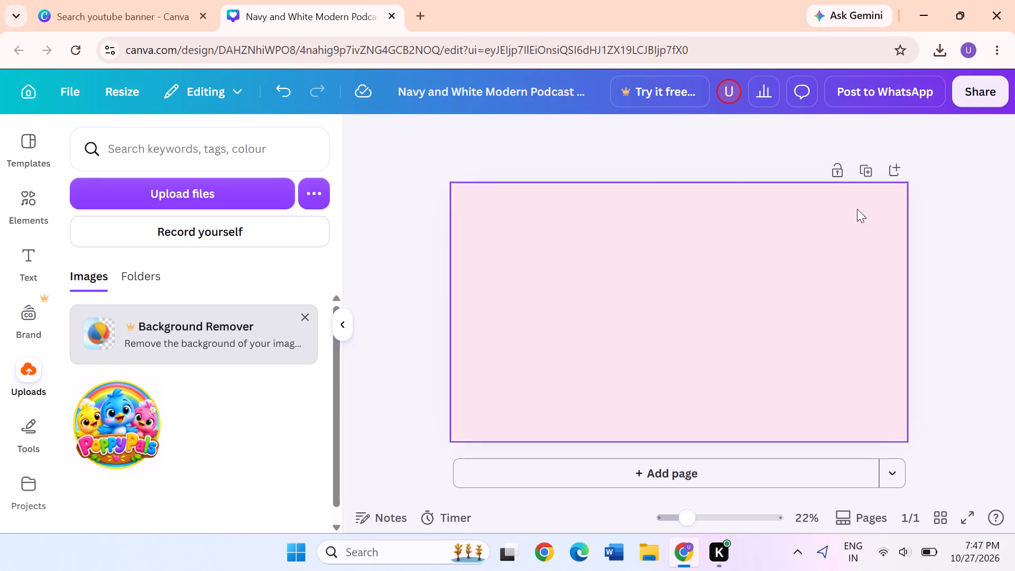
left_click_drag(847, 213, 540, 208)
Place the uploaded PoppyPals logo on the blank pink page, enlarged to slightly more than the page height and centred.
left_click_drag(117, 444, 592, 290)
left_click_drag(718, 401, 938, 410)
left_click_drag(702, 311, 696, 244)
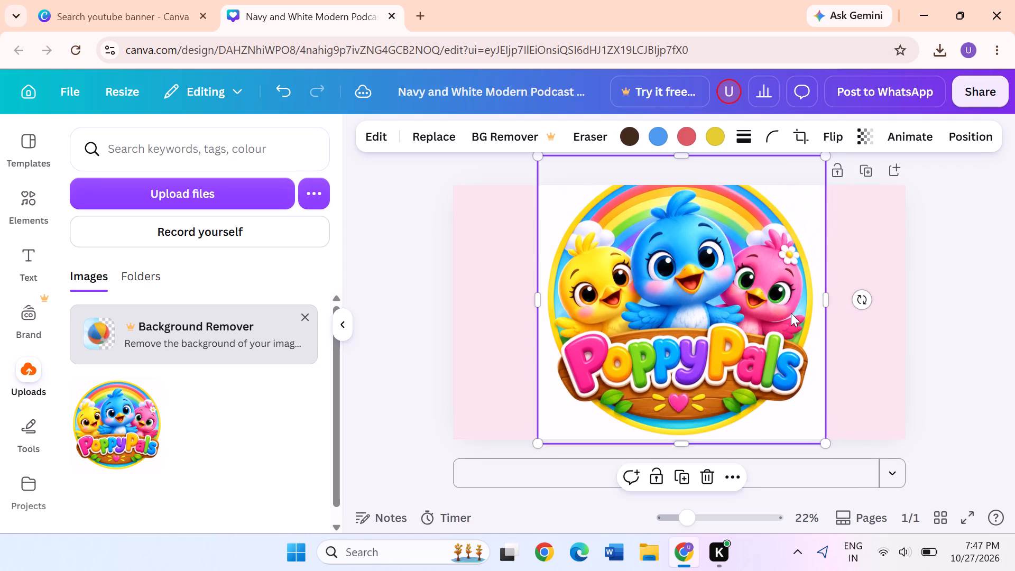
Enlarge the PoppyPals logo and extend it past both sides of the page so it covers the whole pink background.
left_click_drag(826, 440, 1014, 489)
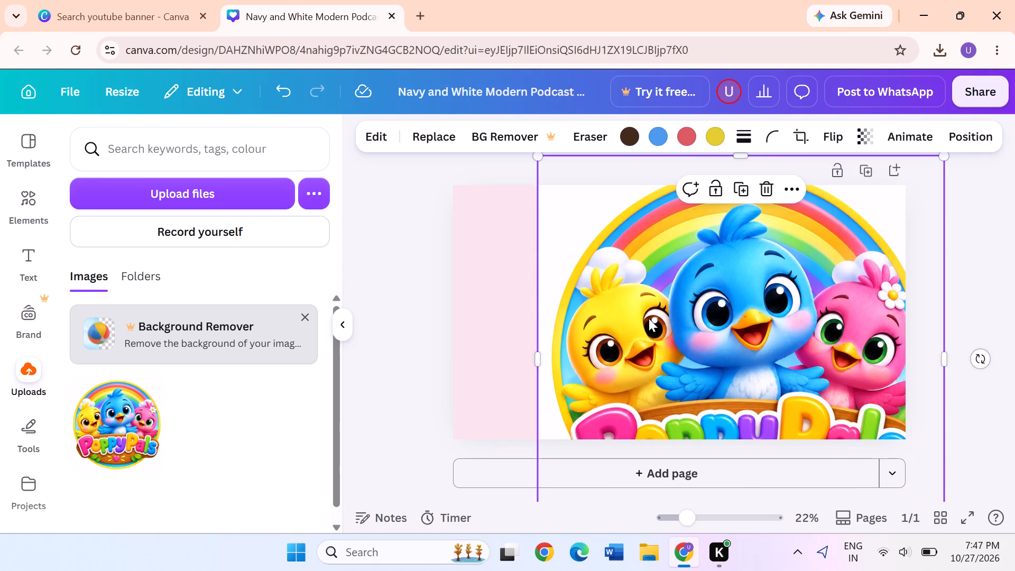
left_click_drag(648, 318, 619, 311)
left_click_drag(511, 347, 429, 332)
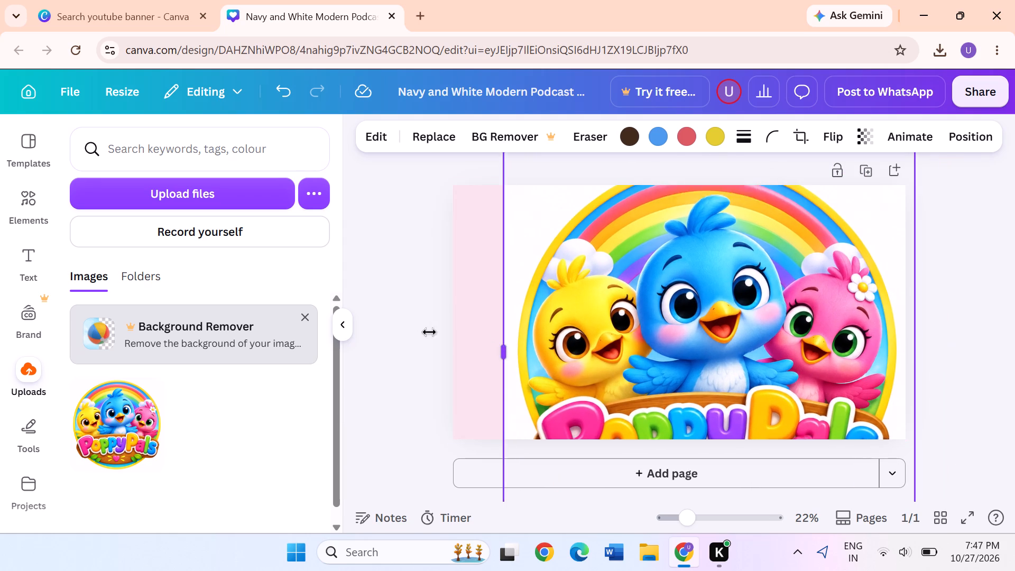
left_click_drag(429, 332, 344, 327)
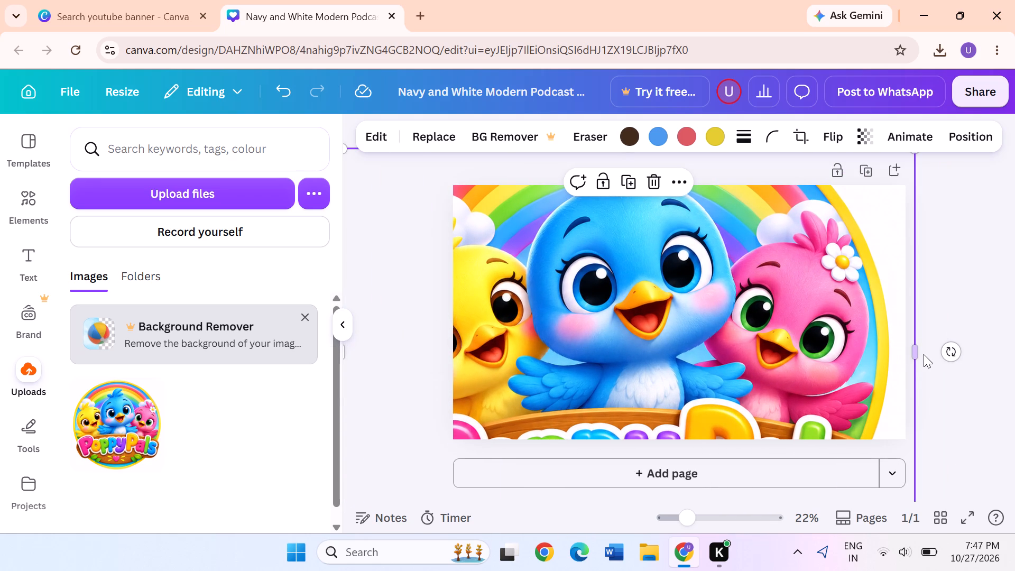
left_click_drag(917, 353, 1014, 363)
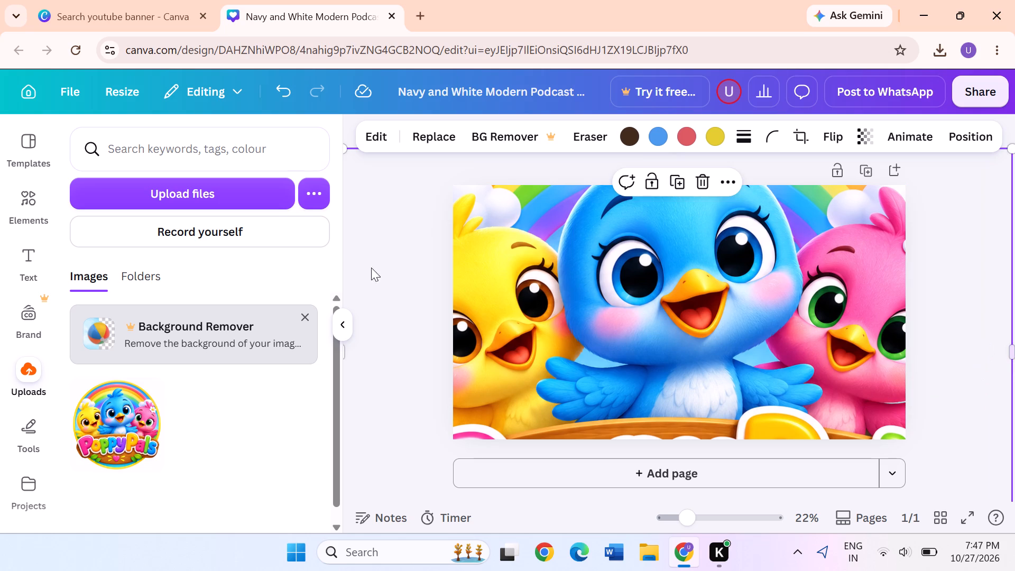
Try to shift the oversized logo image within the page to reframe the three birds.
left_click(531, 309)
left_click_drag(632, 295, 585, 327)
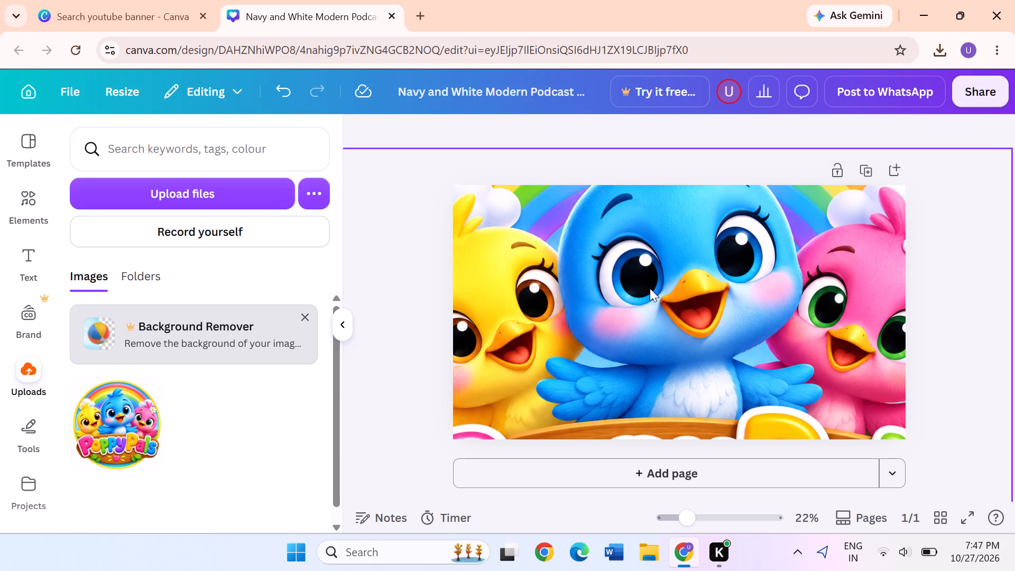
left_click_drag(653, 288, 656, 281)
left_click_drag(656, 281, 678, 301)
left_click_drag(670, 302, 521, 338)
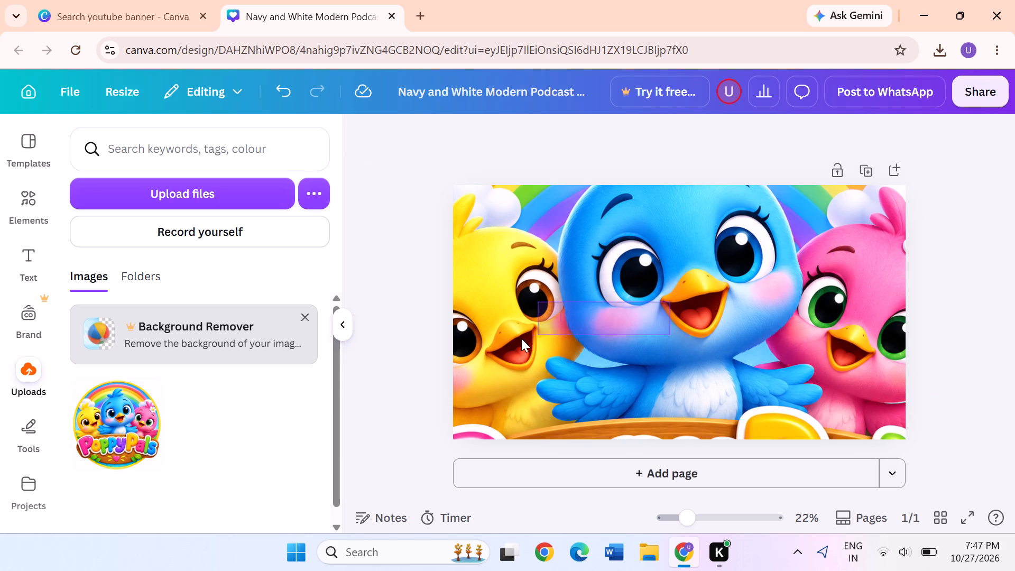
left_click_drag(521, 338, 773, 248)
Select the logo image and rescale it from its upper corner, leaving it larger than before and extending well above the page.
left_click(1004, 195)
left_click(829, 318)
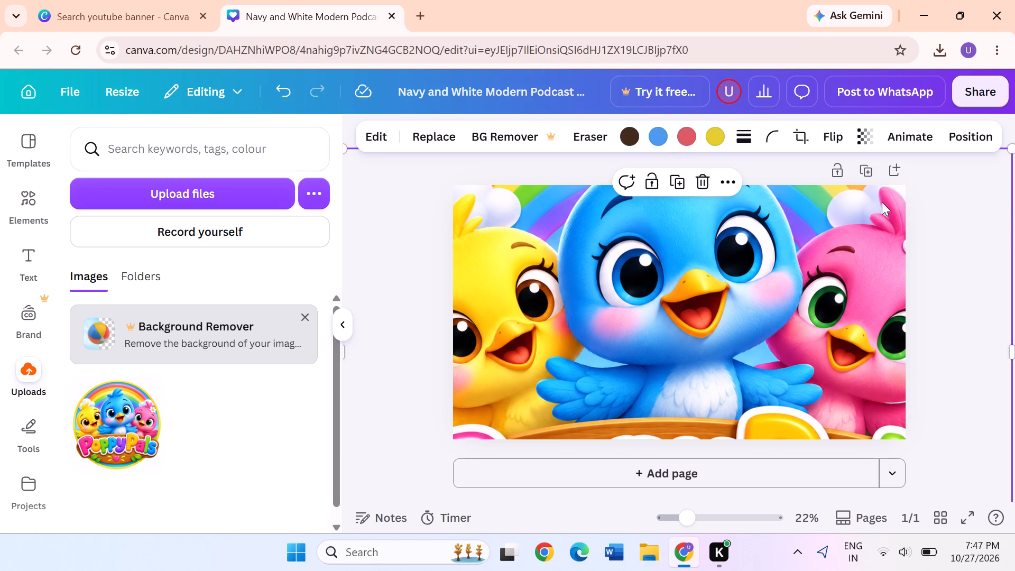
left_click_drag(1014, 150, 946, 157)
left_click_drag(960, 184, 981, 149)
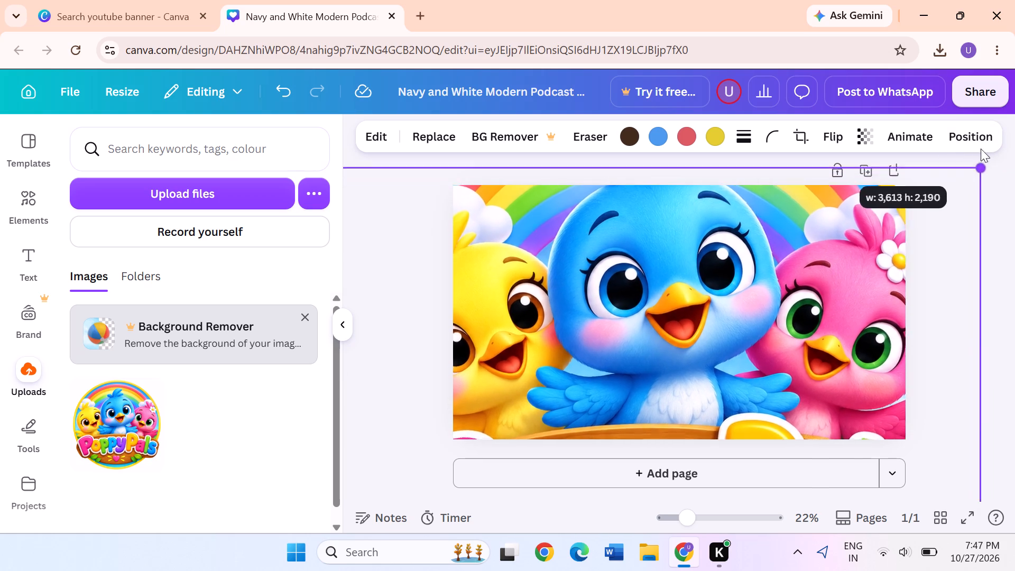
left_click_drag(981, 149, 1014, 0)
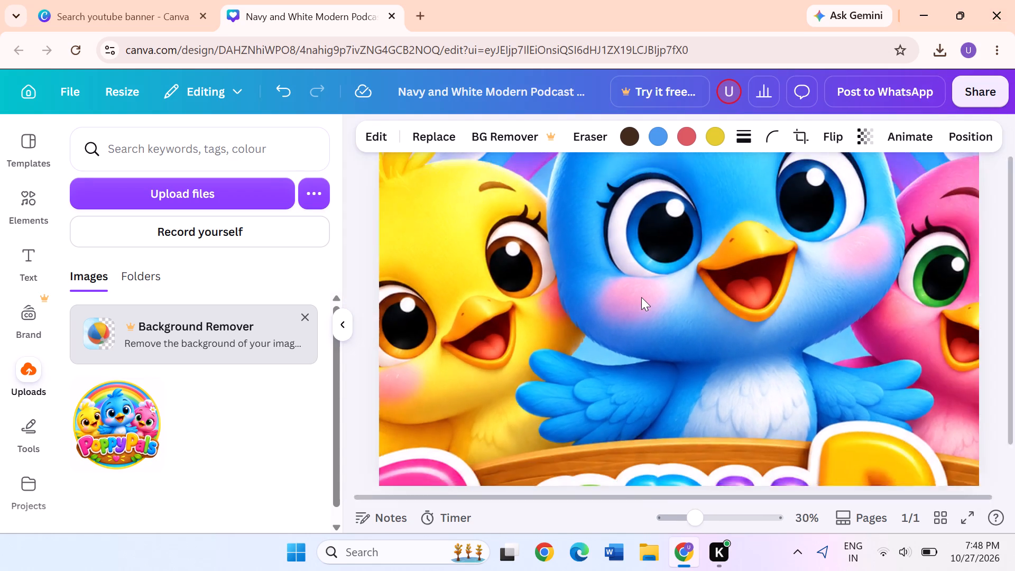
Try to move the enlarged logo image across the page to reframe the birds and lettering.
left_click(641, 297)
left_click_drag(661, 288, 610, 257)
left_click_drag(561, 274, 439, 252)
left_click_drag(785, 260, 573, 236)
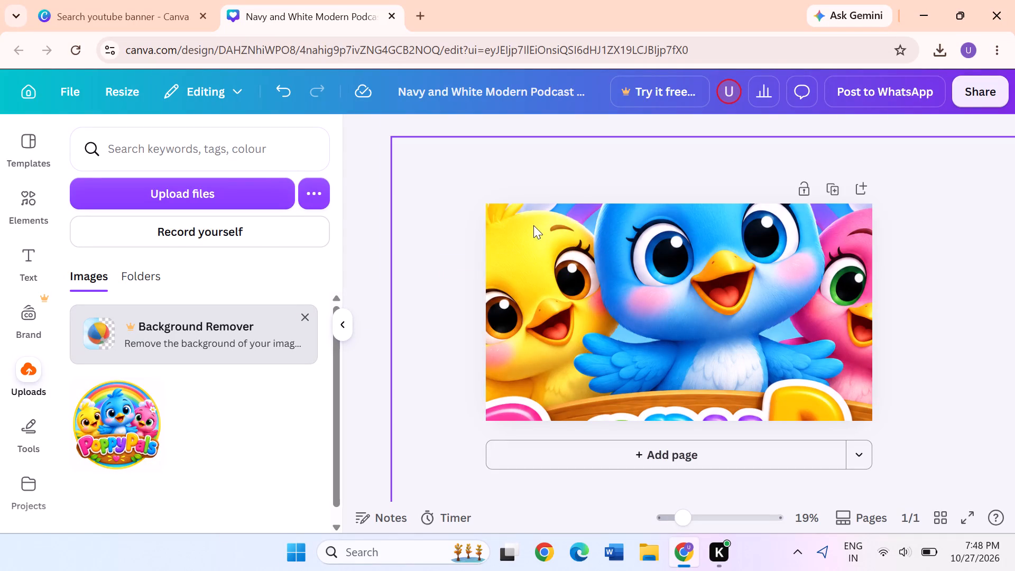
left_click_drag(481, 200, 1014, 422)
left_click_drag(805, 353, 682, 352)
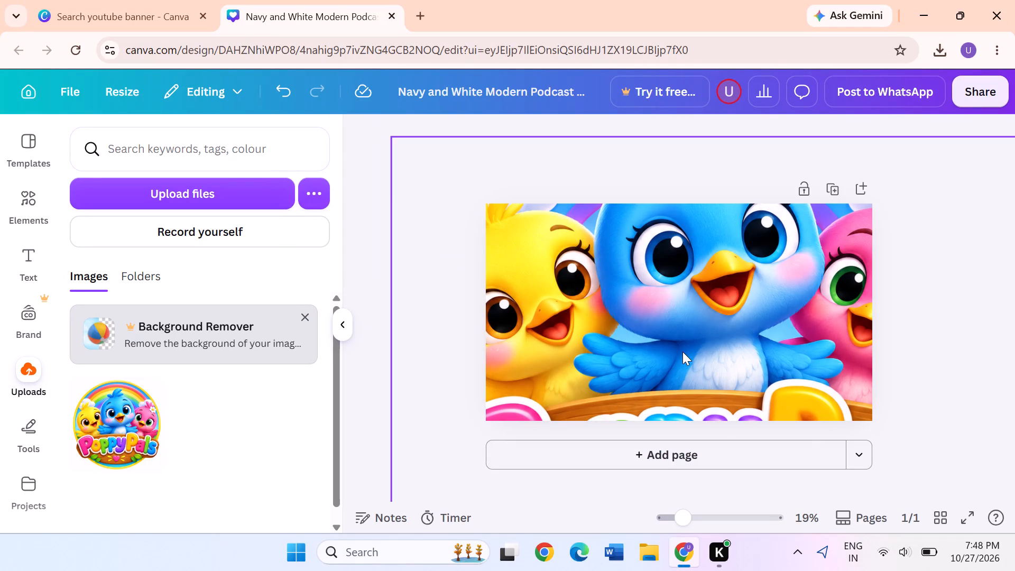